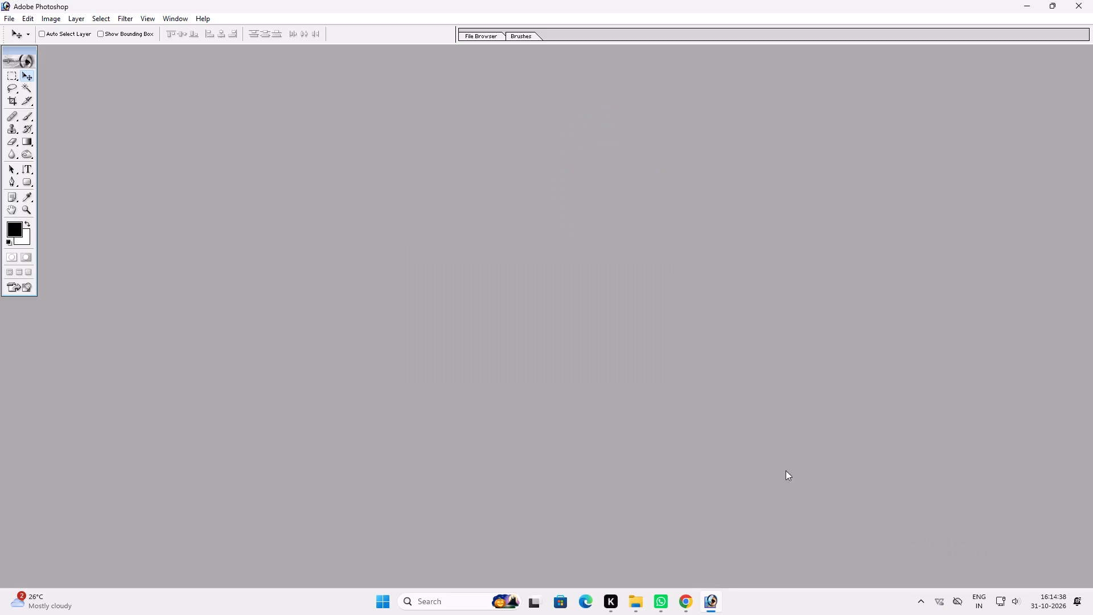
Create a new blank Photoshop document 180 inches wide by 24 inches high at 72 pixels/inch in CMYK mode.
key("ctrl+n")
key("Tab")
key("Tab")
key("1")
key("8")
key("Tab")
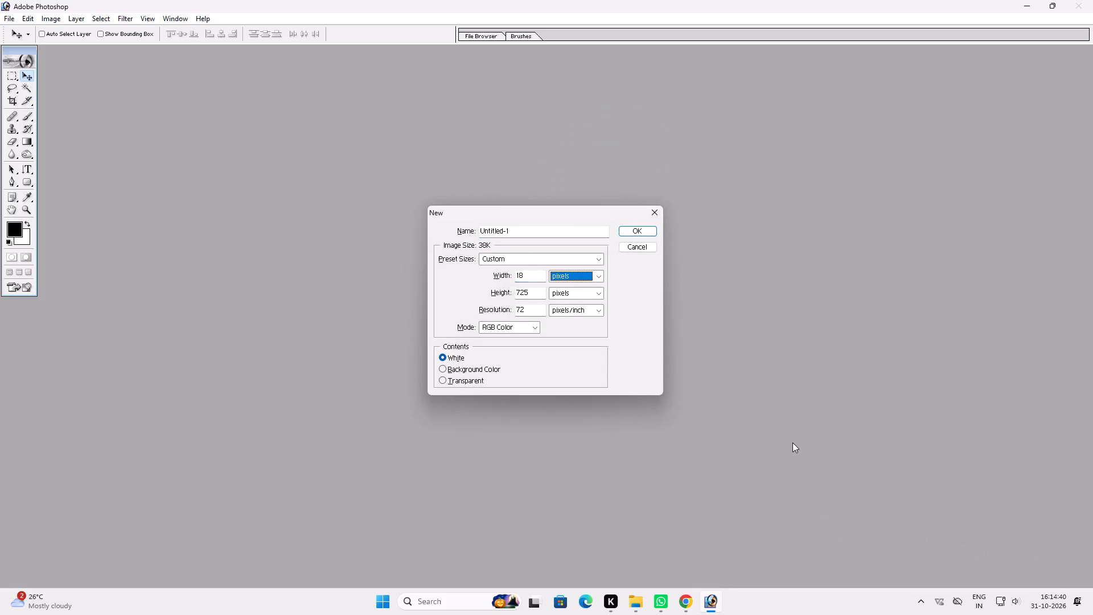
key("shift+Tab")
key("1")
key("8")
key("0")
key("Tab")
key("Down")
key("Tab")
type("24")
key("Tab")
key("Down")
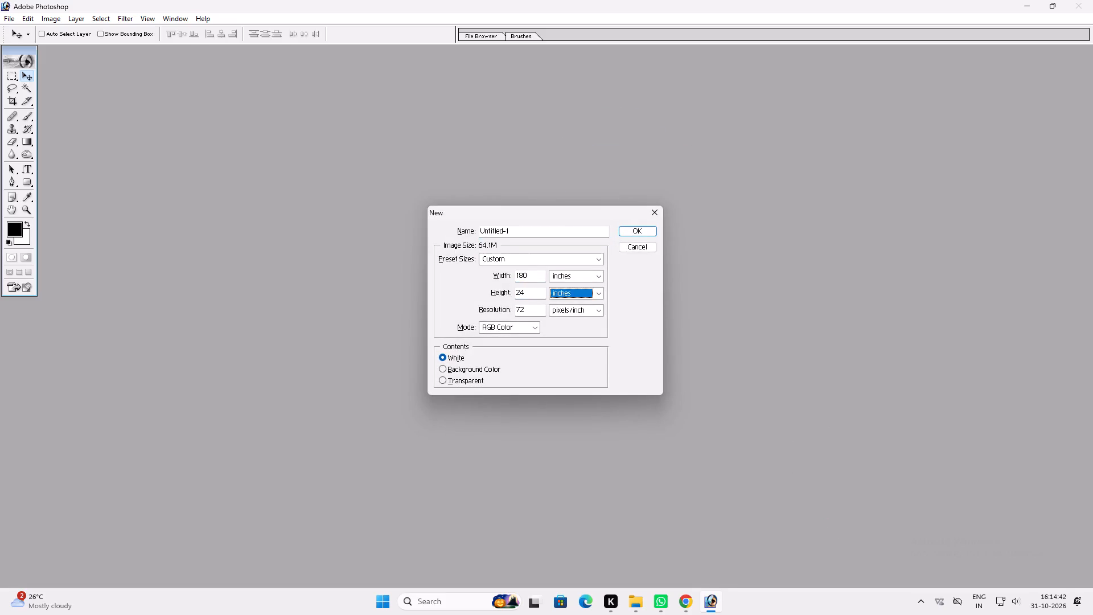
key("Tab")
key("Tab")
key("Tab")
key("Right")
key("Return")
Paste the copied banner into the new document, enlarge it and align it with the canvas's left edge.
key("ctrl+v")
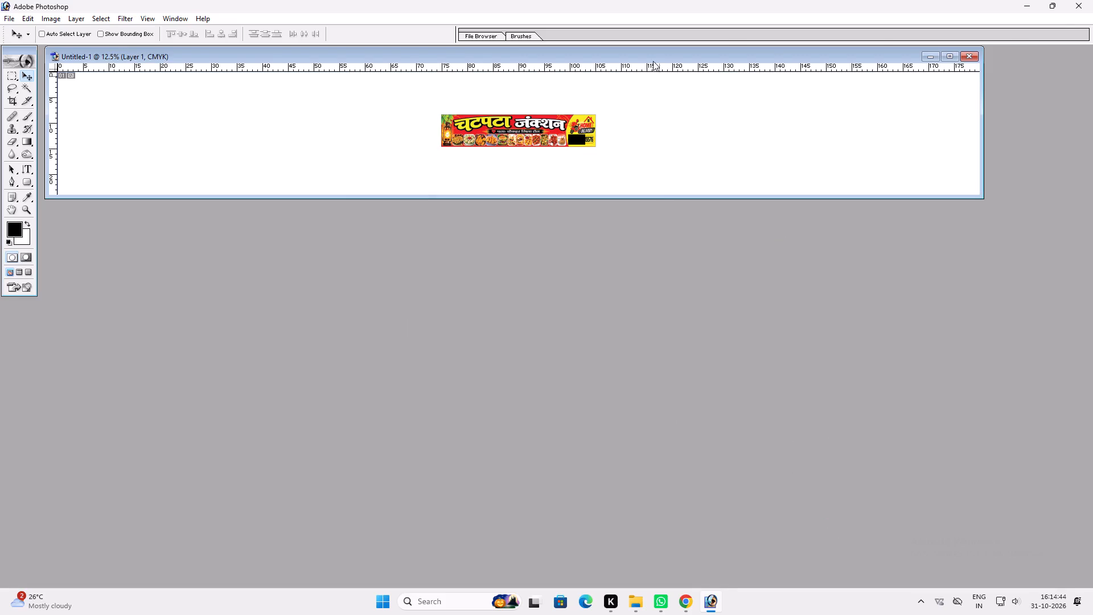
double_click(644, 56, "ctrl")
key("ctrl+t")
left_click_drag(628, 348, 761, 335, "alt+shift")
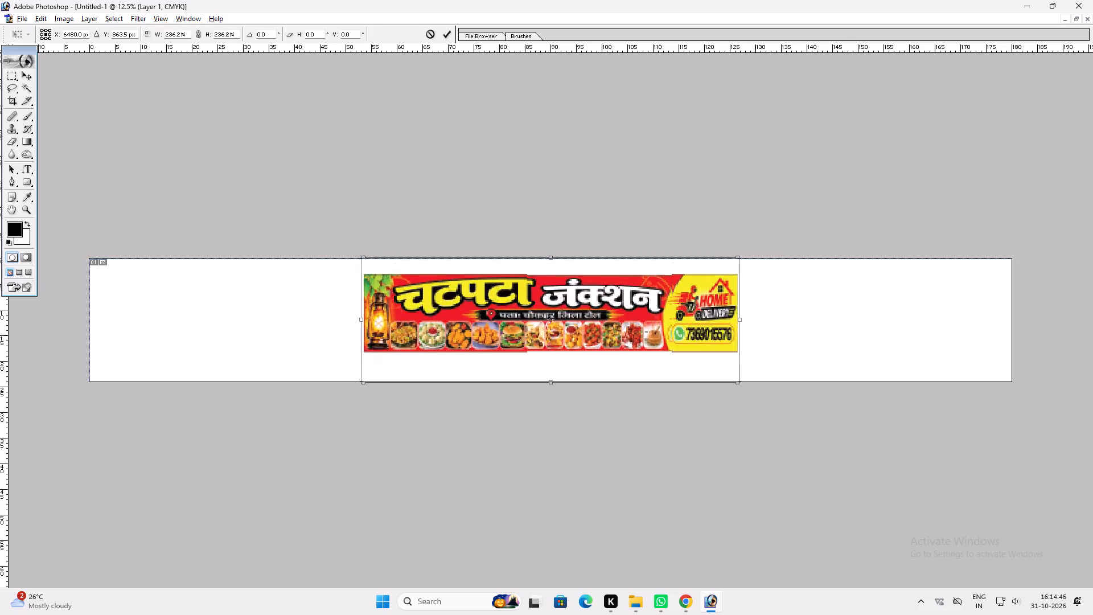
left_click_drag(761, 335, 828, 331, "alt+shift")
key("Return")
key("v")
left_click_drag(792, 331, 638, 313)
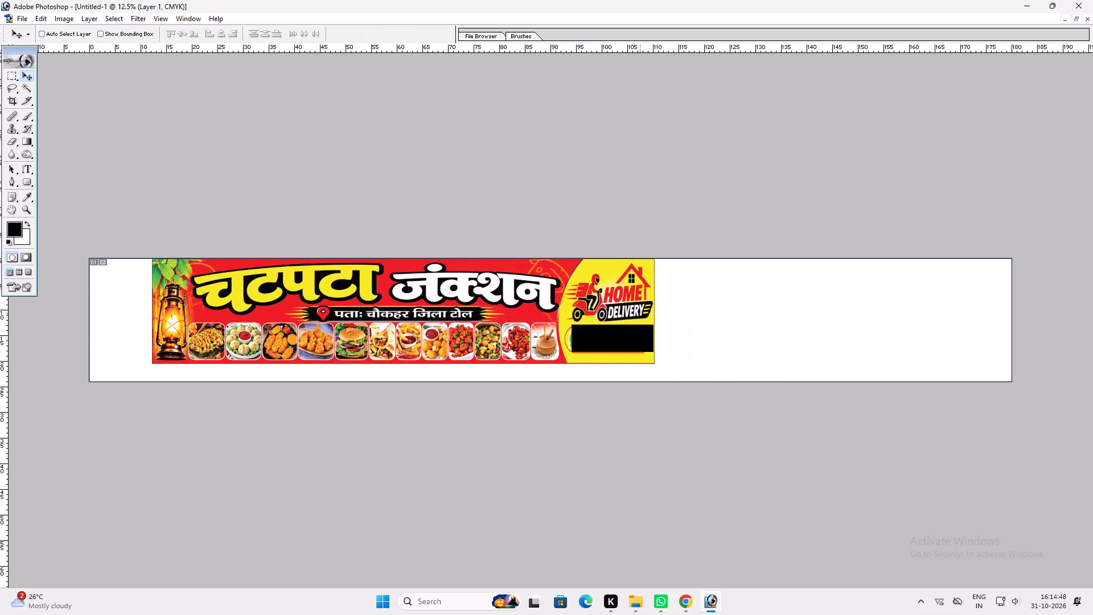
left_click_drag(638, 313, 584, 298)
Stretch the banner layer horizontally and vertically so its artwork fills the whole 180 × 24 inch canvas.
key("ctrl+t")
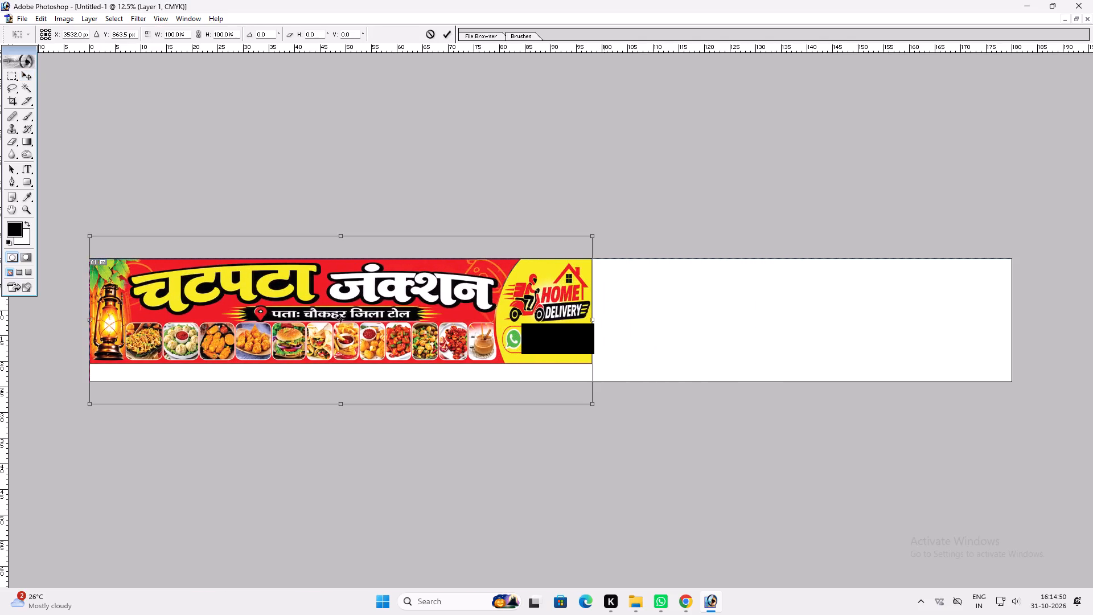
left_click_drag(590, 404, 661, 409, "shift")
left_click_drag(660, 331, 1012, 290, "shift")
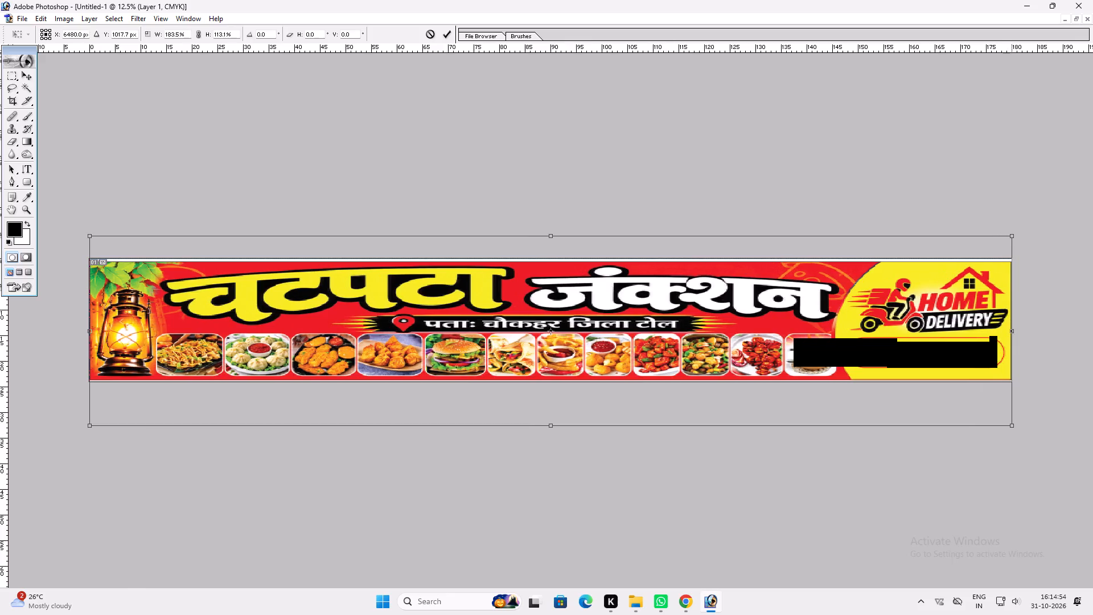
left_click_drag(1012, 290, 1014, 290, "shift")
left_click(967, 236)
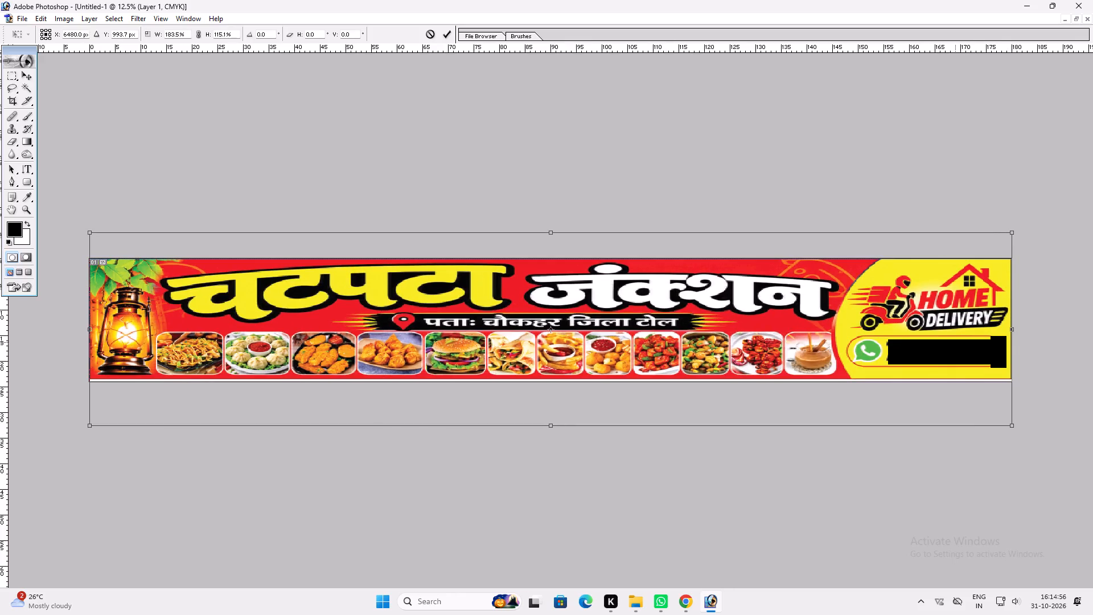
left_click_drag(916, 432, 906, 433, "shift")
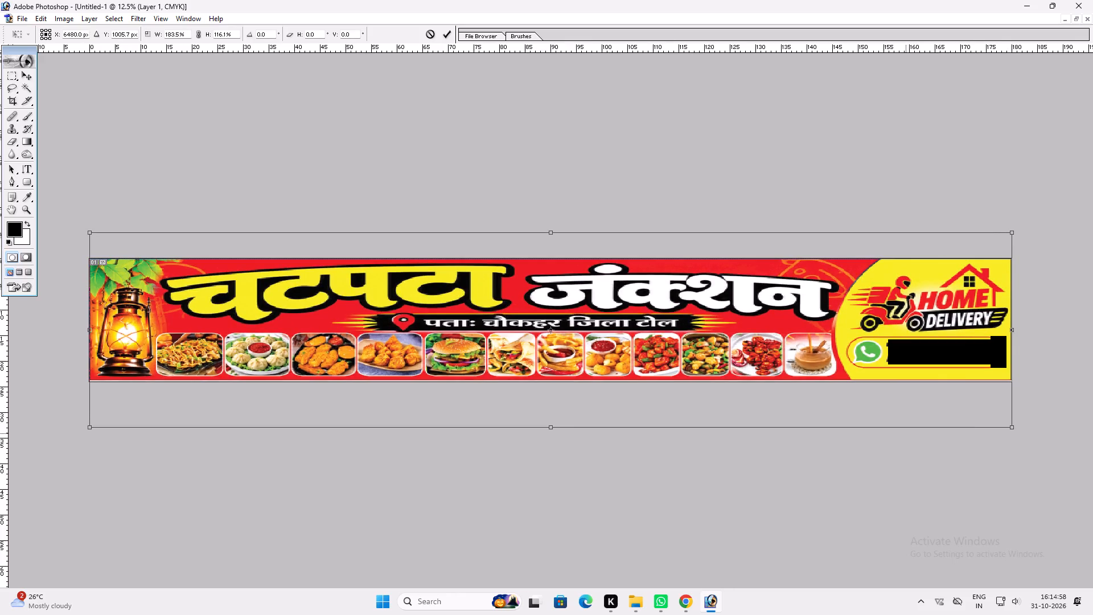
left_click_drag(906, 433, 899, 435, "shift")
key("shift+Return")
key("v")
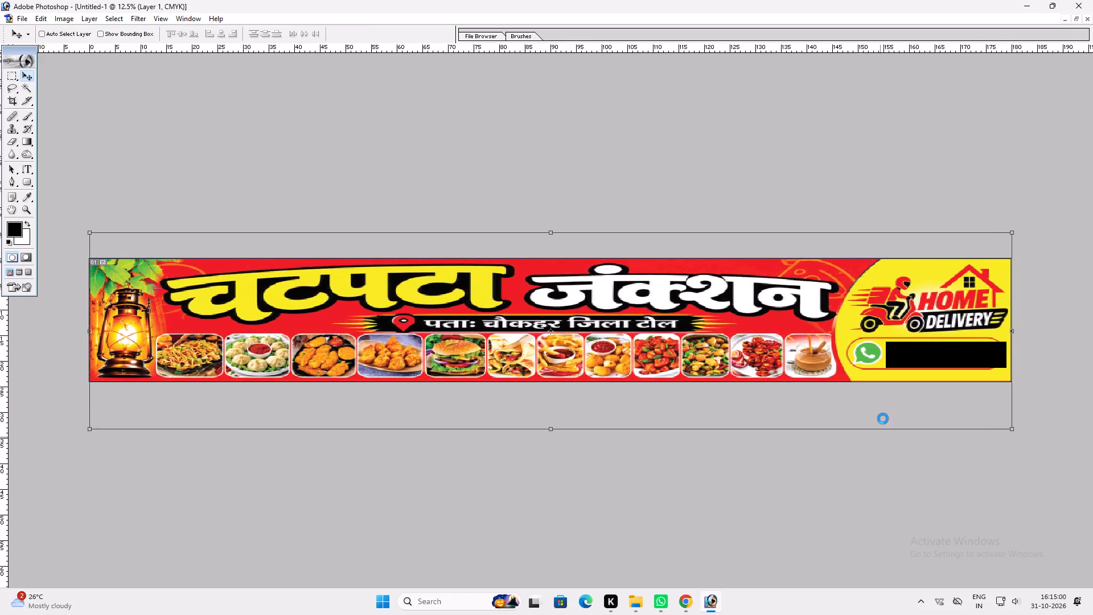
key("ctrl+t")
left_click_drag(606, 430, 602, 432, "shift")
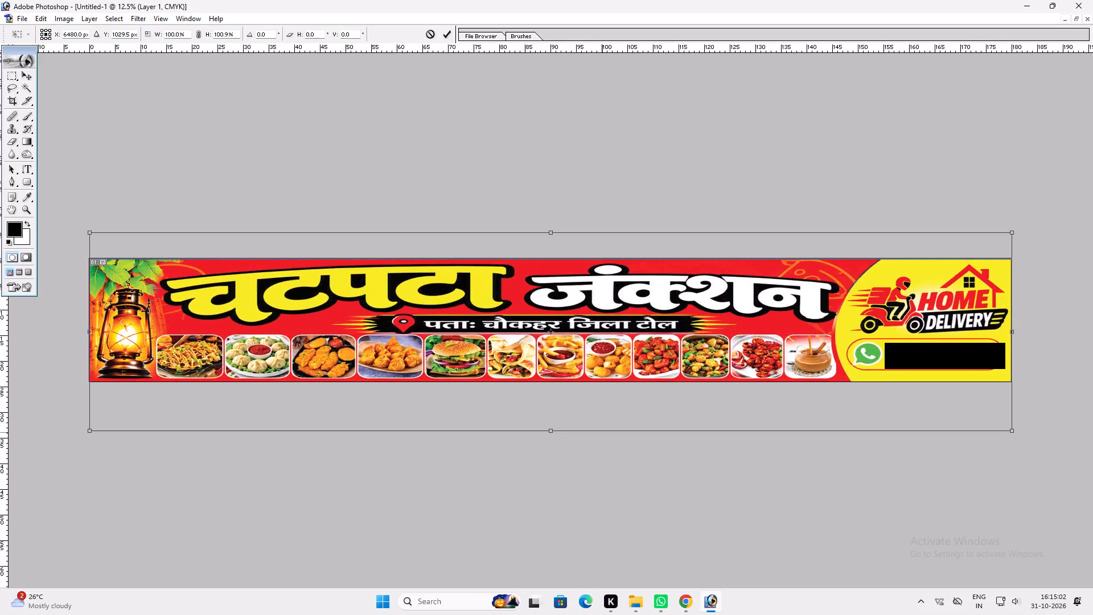
left_click_drag(602, 432, 601, 432, "shift")
key("shift+Return")
key("v")
Boost the banner's contrast with Levels by raising the black input level and lowering the white input level.
key("ctrl+l")
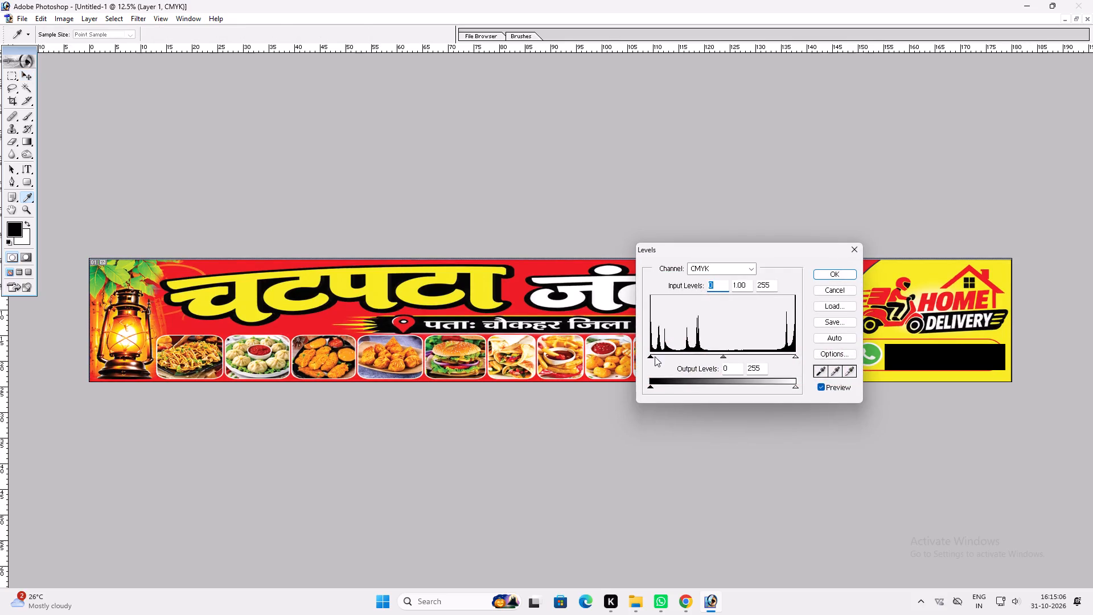
left_click_drag(655, 356, 677, 352)
left_click_drag(793, 357, 790, 358)
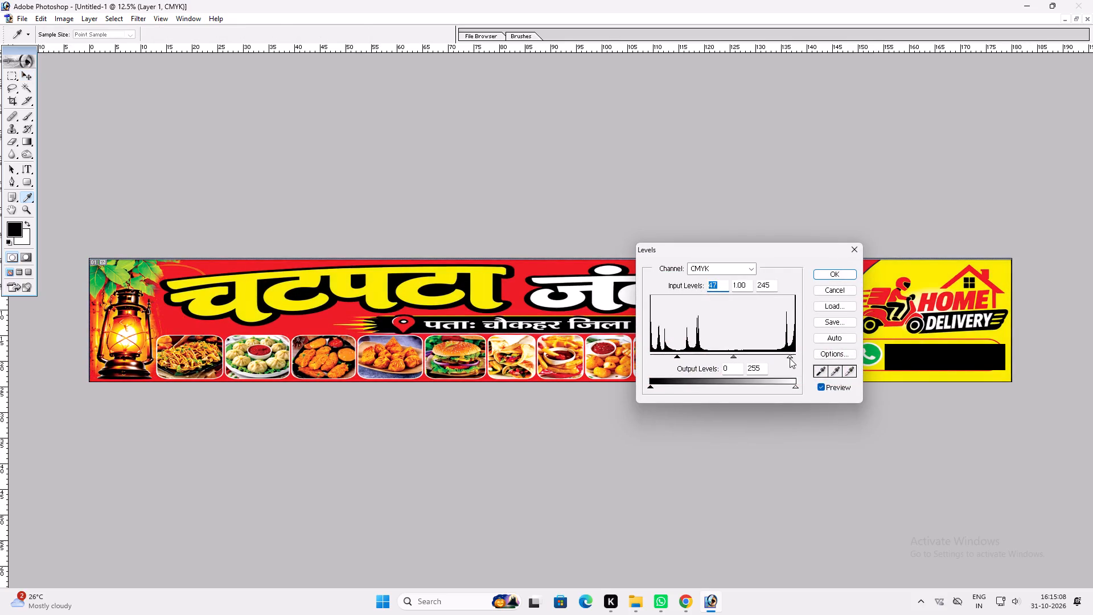
left_click_drag(790, 358, 788, 358)
left_click_drag(680, 358, 689, 357)
key("Return")
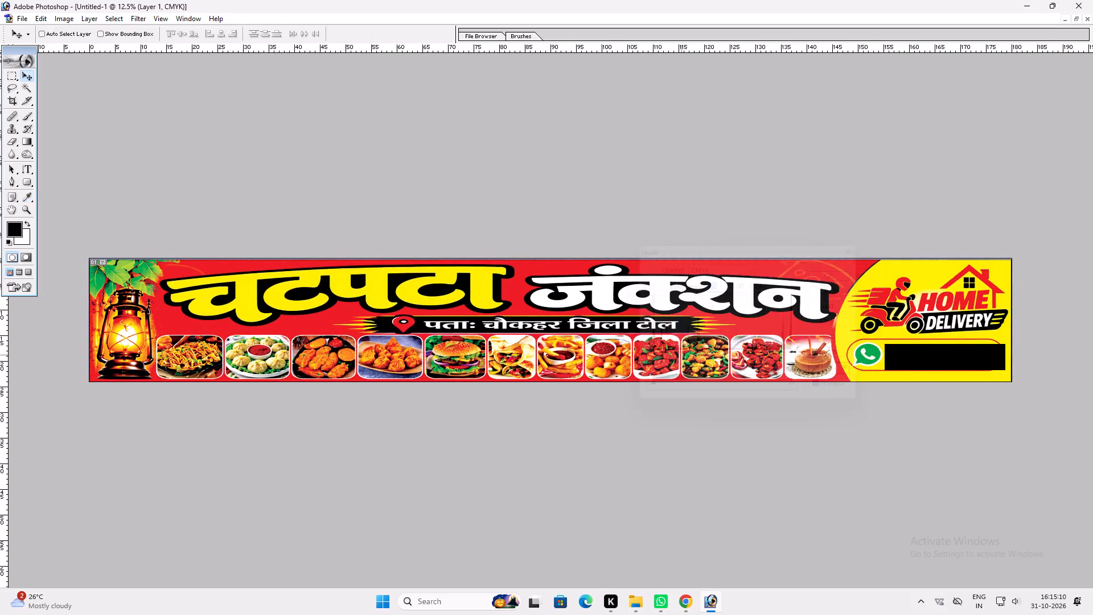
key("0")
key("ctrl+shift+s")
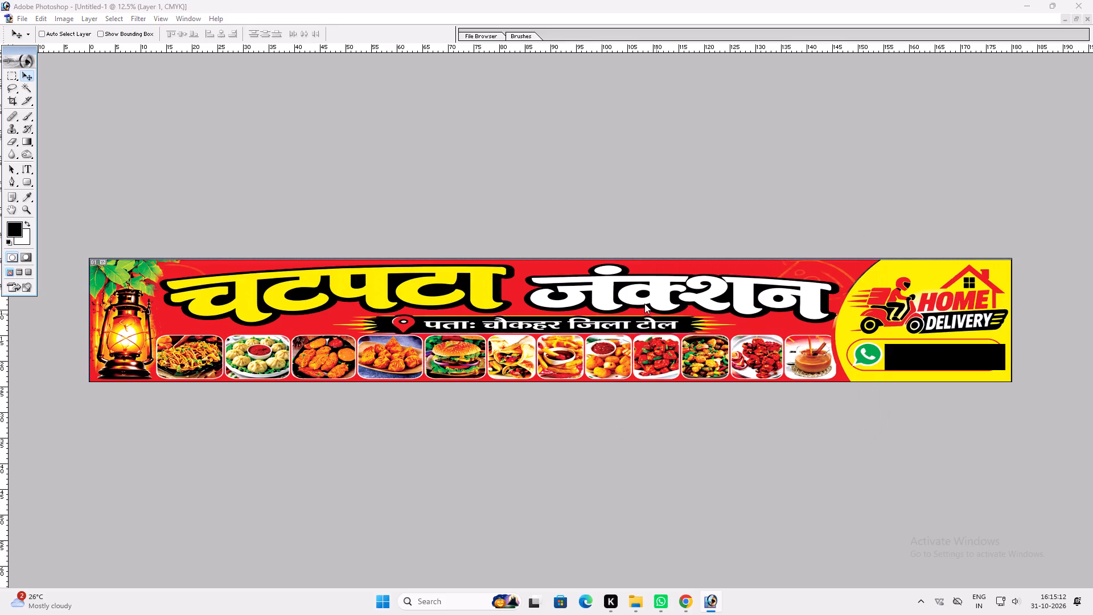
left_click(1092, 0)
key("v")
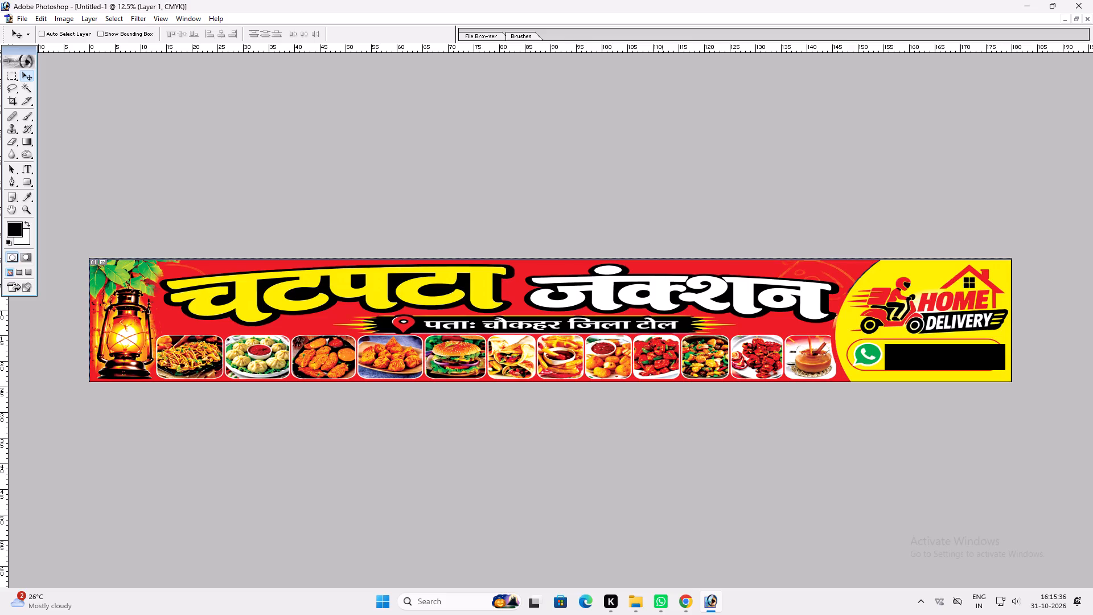
Cover the old address text after "पताः" by stretching a thin sliver of the black strip across it, then deselect.
key("ctrl+0")
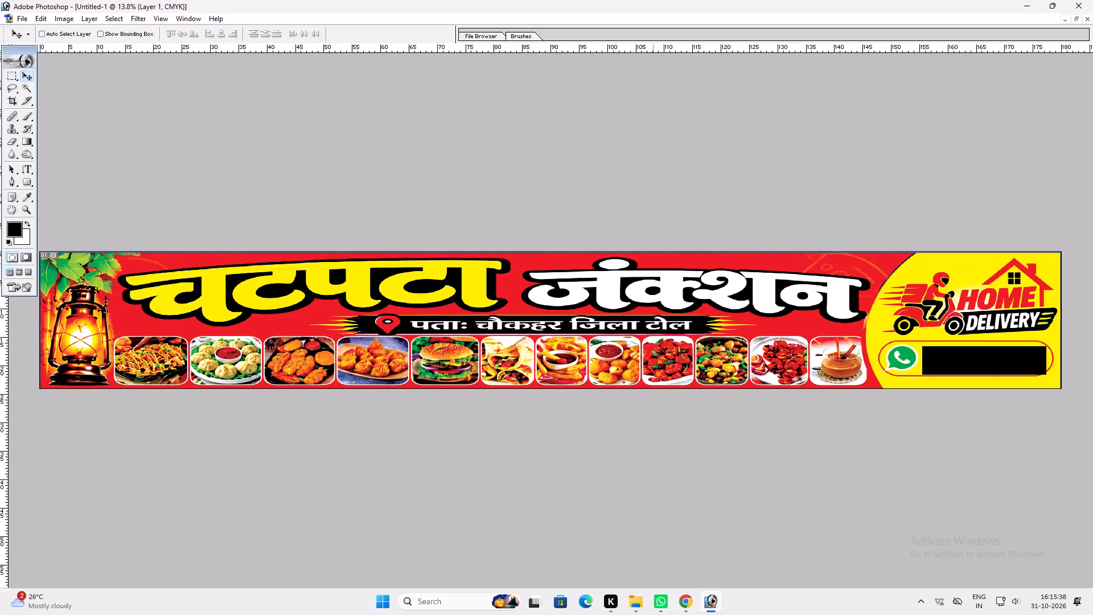
key("ctrl+plus")
key("space")
key("ctrl+plus")
key("space")
key("space")
key("space")
key("space")
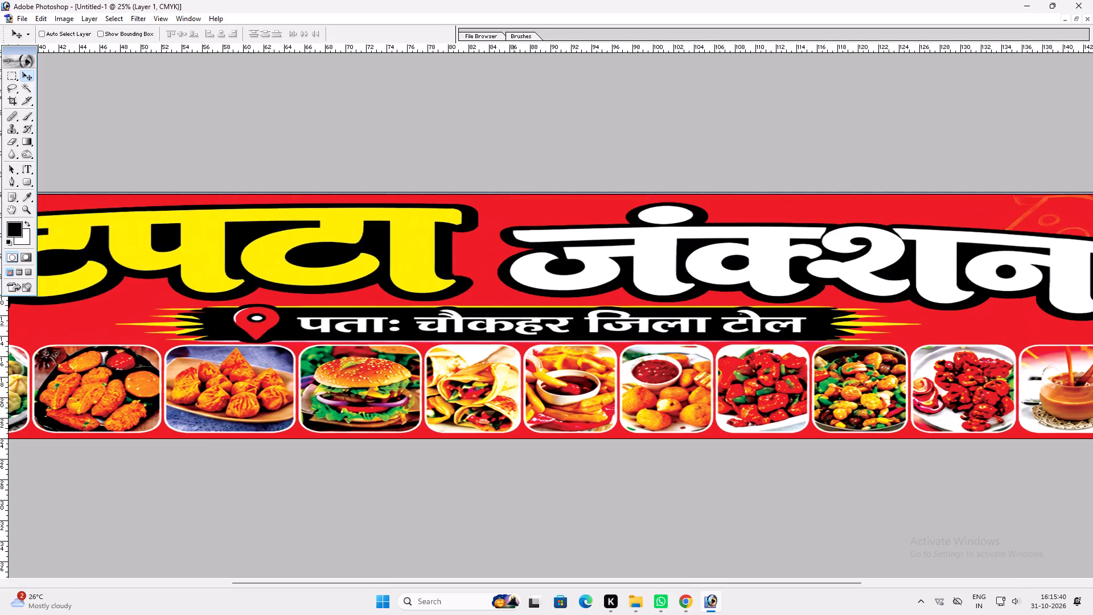
left_click_drag(515, 326, 518, 301)
left_click(580, 324, "ctrl")
key("n")
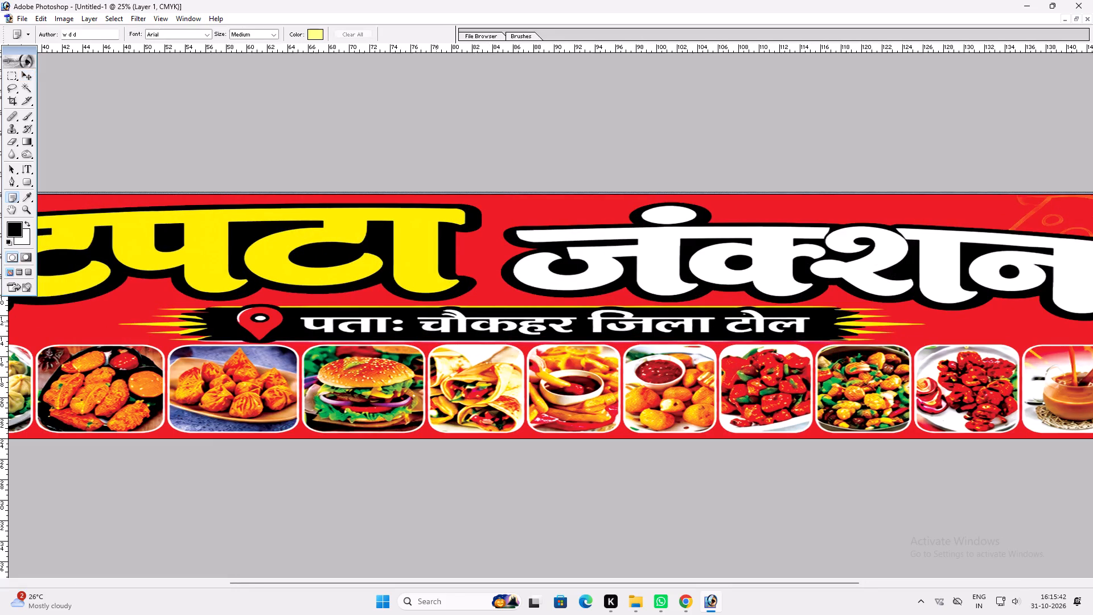
key("n")
key("m")
left_click_drag(410, 310, 413, 335)
key("ctrl+t")
left_click_drag(416, 326, 820, 332)
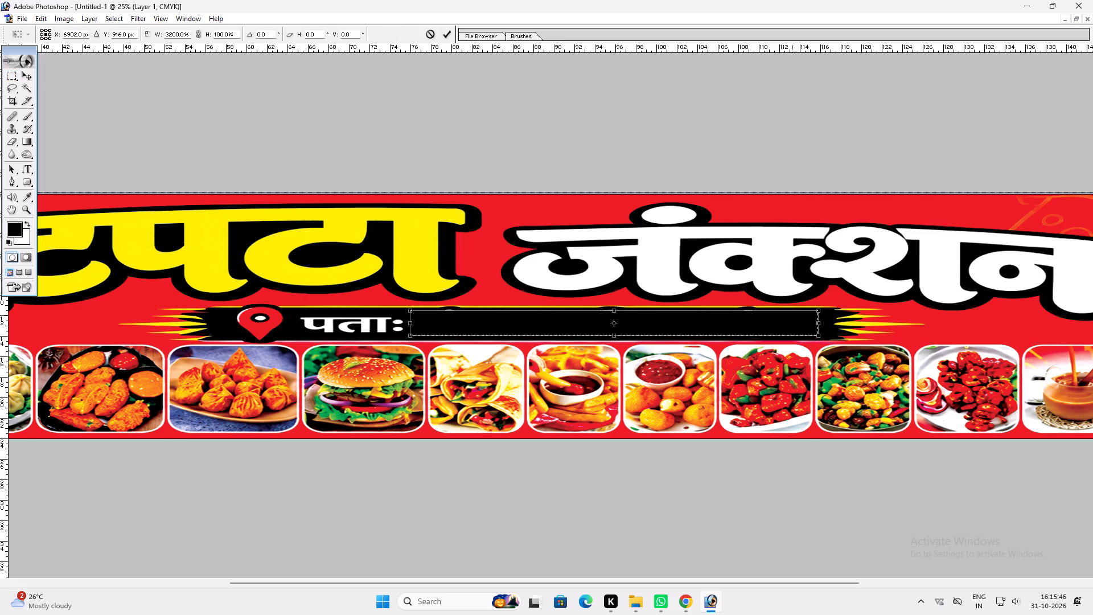
left_click(792, 315)
left_click_drag(779, 335, 774, 337)
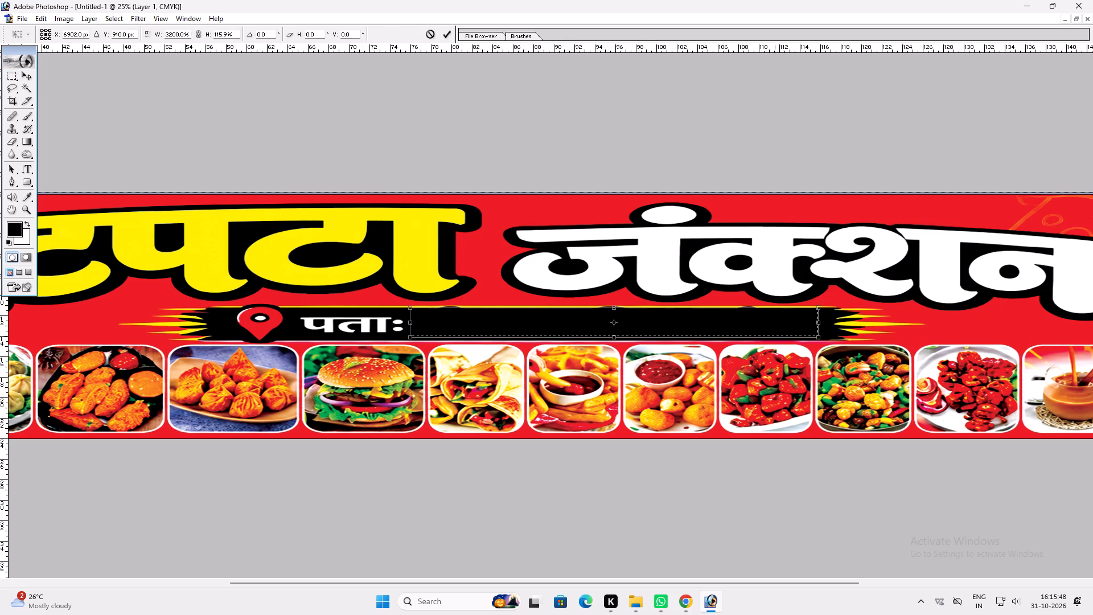
left_click_drag(774, 337, 773, 337)
key("ctrl+Return")
key("ctrl+d")
Add a placeholder text layer reading "fff" on the blank black address strip and colour it white.
key("v")
key("t")
key("t")
type("ttttt")
key("t")
left_click(470, 326)
type("fff")
key("ctrl+a")
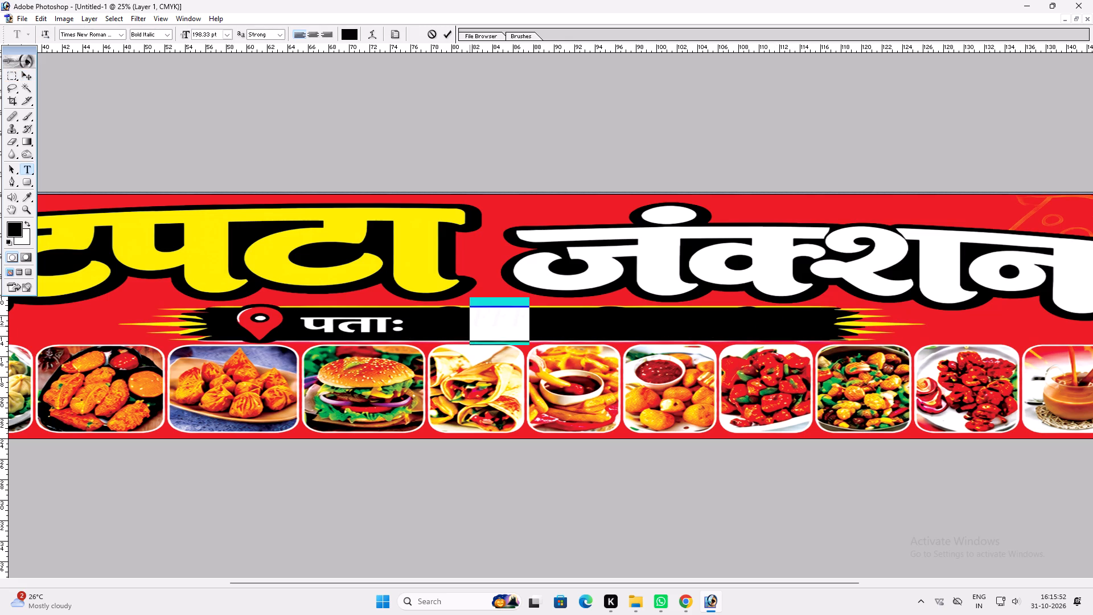
key("Return")
key("ctrl+shift+bracketright")
key("ctrl+shift+BackSpace")
Change the placeholder text's font to RAJ 04.
key("t")
left_click(522, 329)
key("ctrl+a")
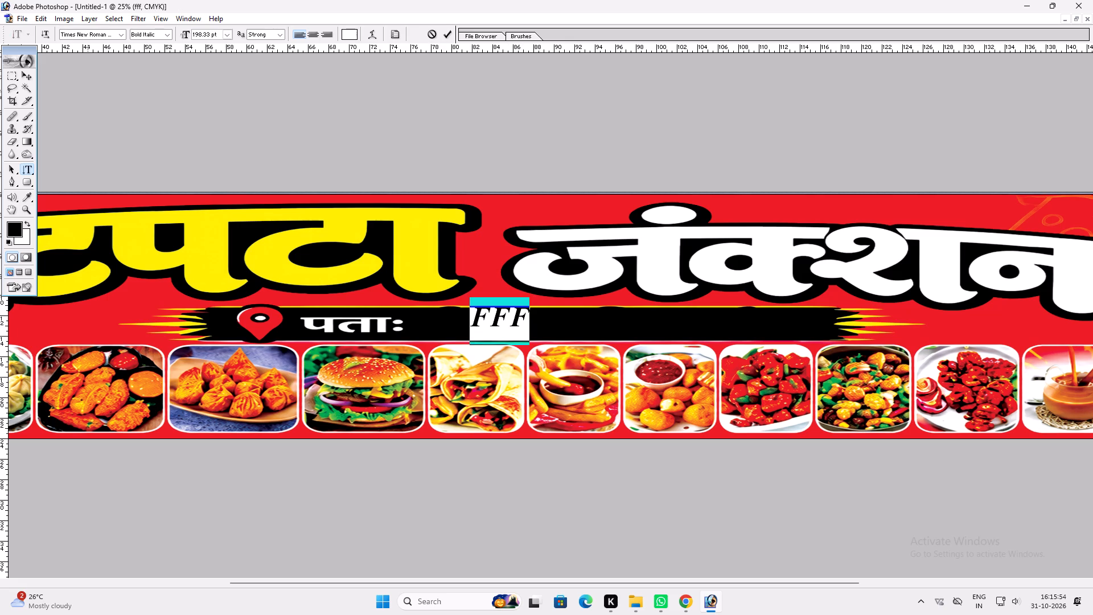
left_click(82, 36)
type("ra")
key("Down")
key("Down")
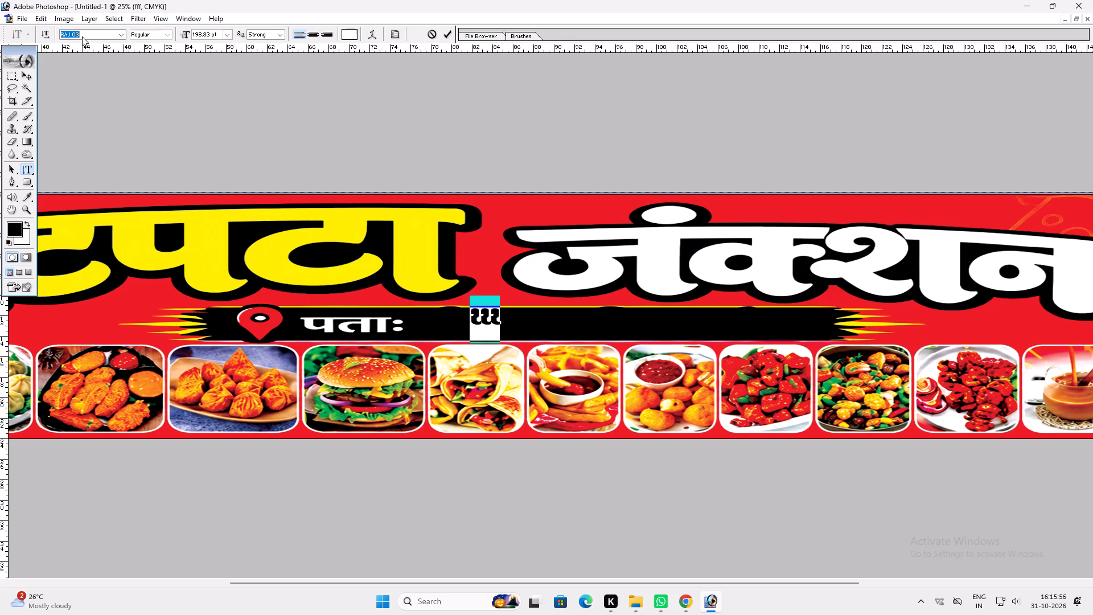
key("Down")
key("Return")
key("Return")
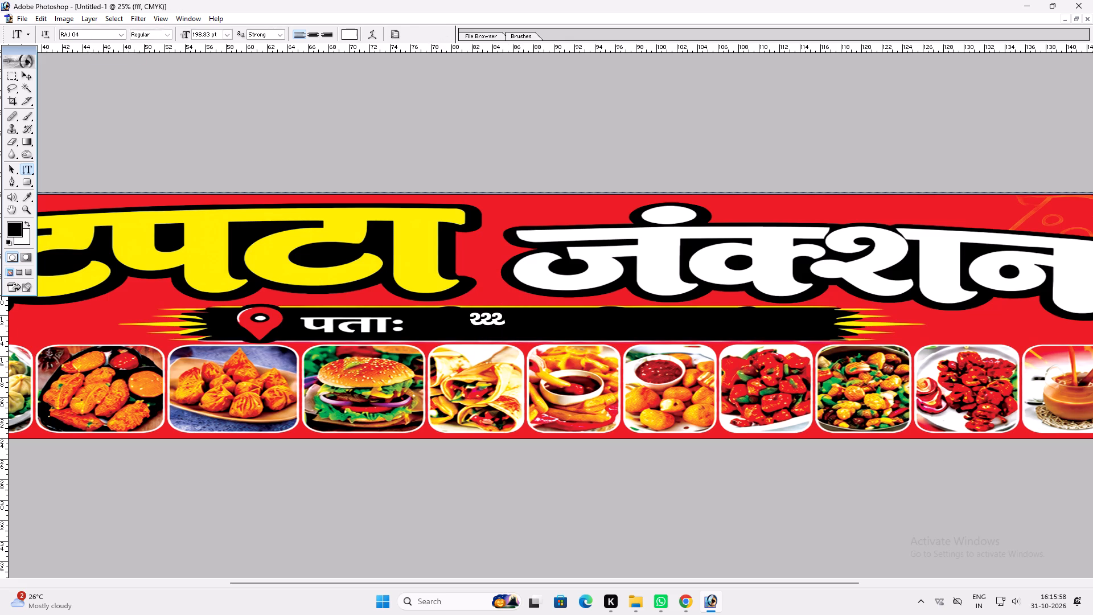
Replace the placeholder text with the shop's new Hindi address line in the RAJ 04 font.
left_click(493, 322)
key("ctrl+a")
key("ctrl+shift+k")
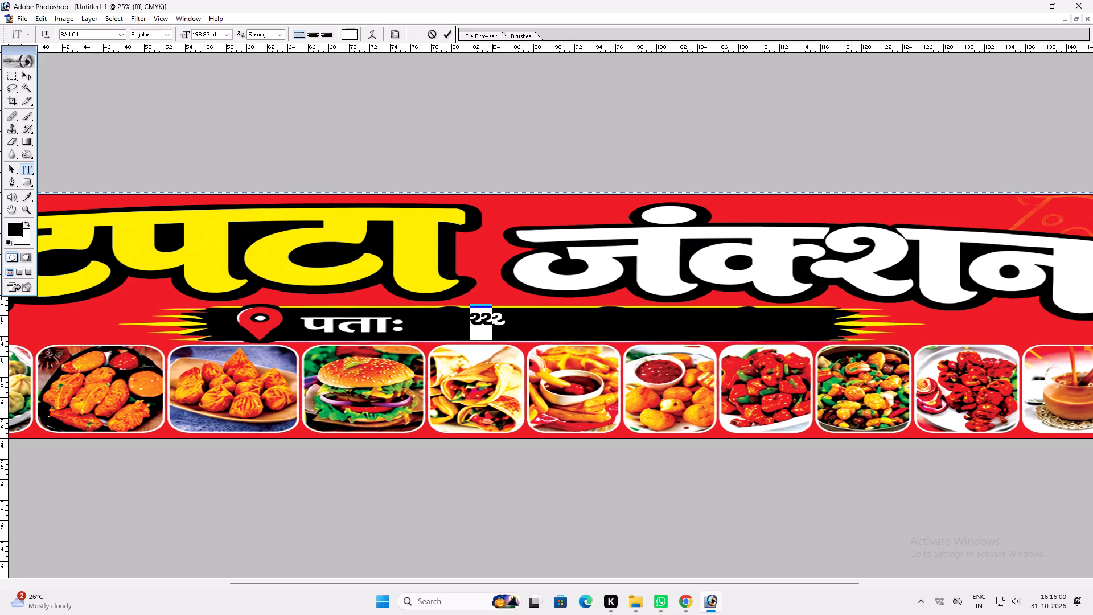
left_click(493, 322)
key("ctrl+a")
type("ff")
key("ctrl+a")
left_click_drag(546, 317, 529, 319)
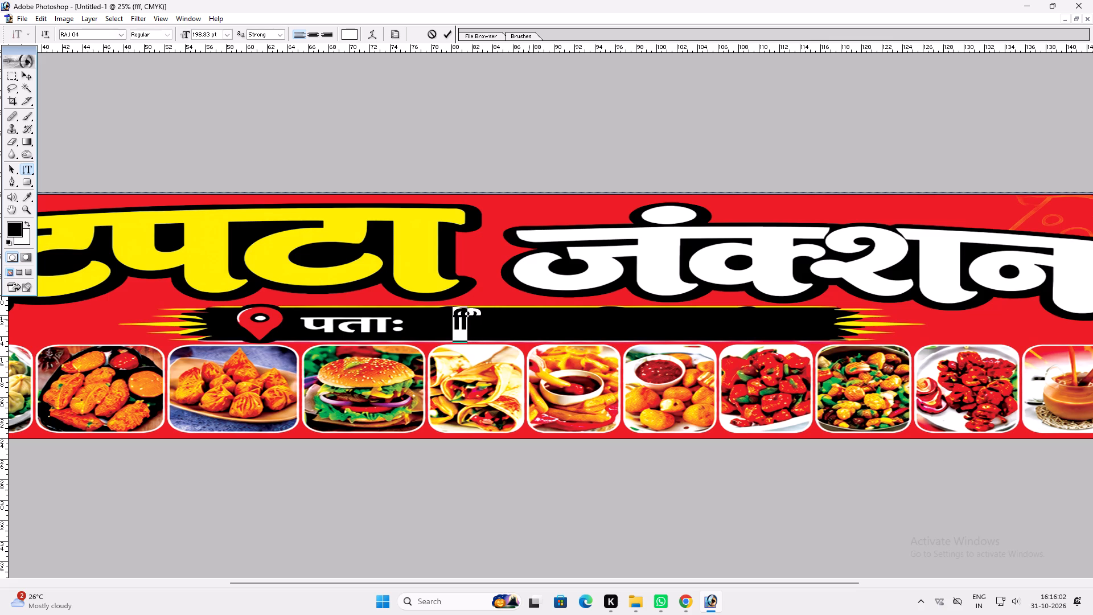
left_click_drag(529, 319, 520, 322)
type("Mksdf")
key("BackSpace")
type("gj")
key("space")
type("LFkku] e")
type("/kqcuh")
key("space")
key("Return")
key("v")
Widen the new address text, reduce its height and position it right after "पताः" to fit the black strip.
key("ctrl+t")
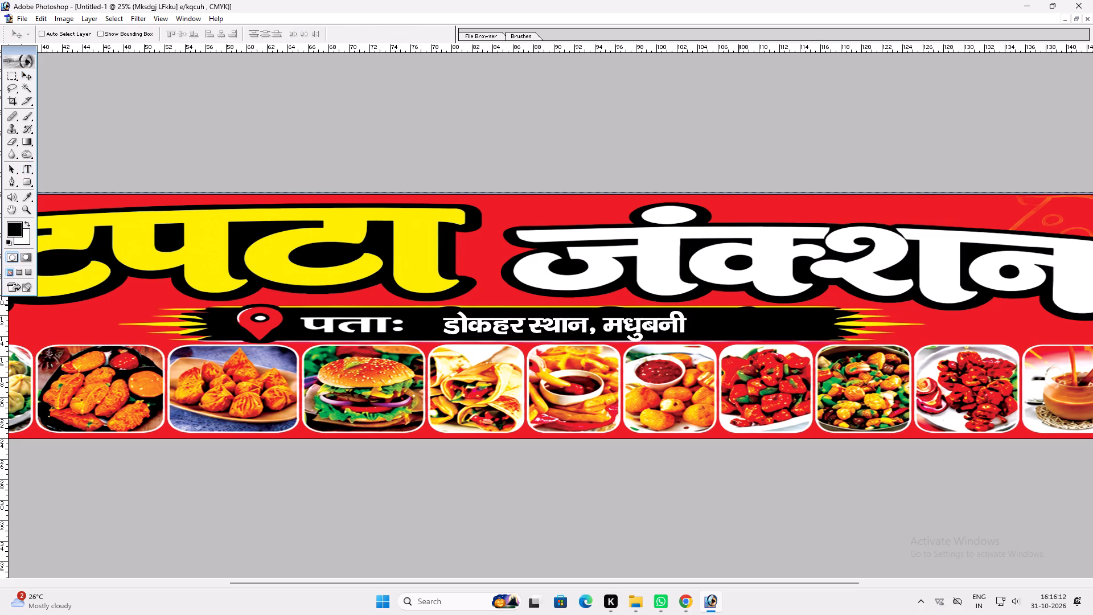
left_click_drag(693, 322, 823, 321, "shift")
key("Return")
key("v")
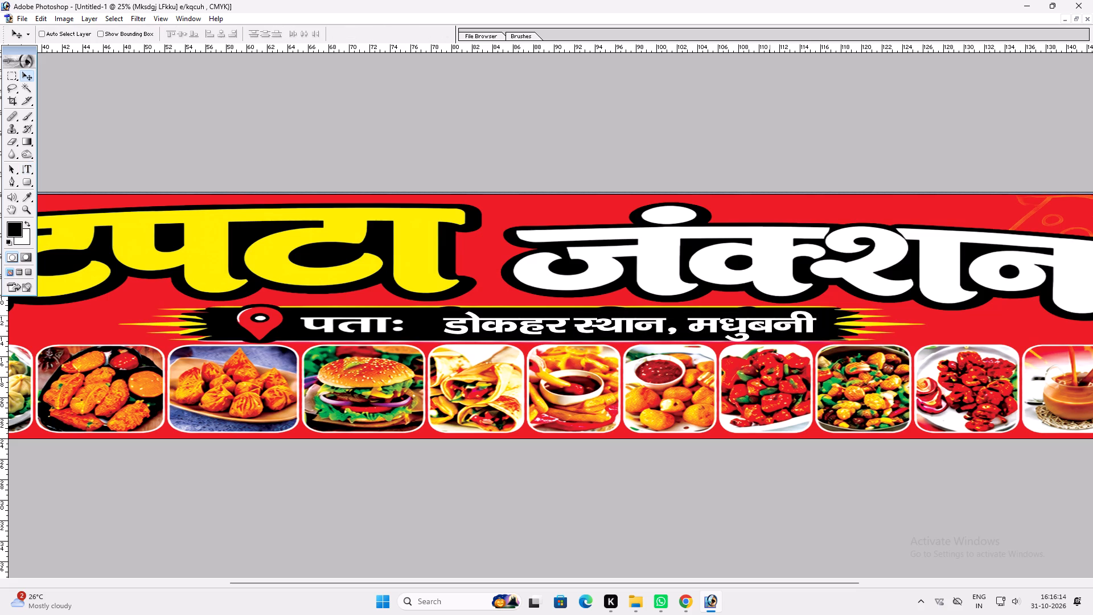
left_click_drag(760, 333, 738, 334)
key("ctrl+t")
left_click_drag(745, 337, 752, 334, "shift")
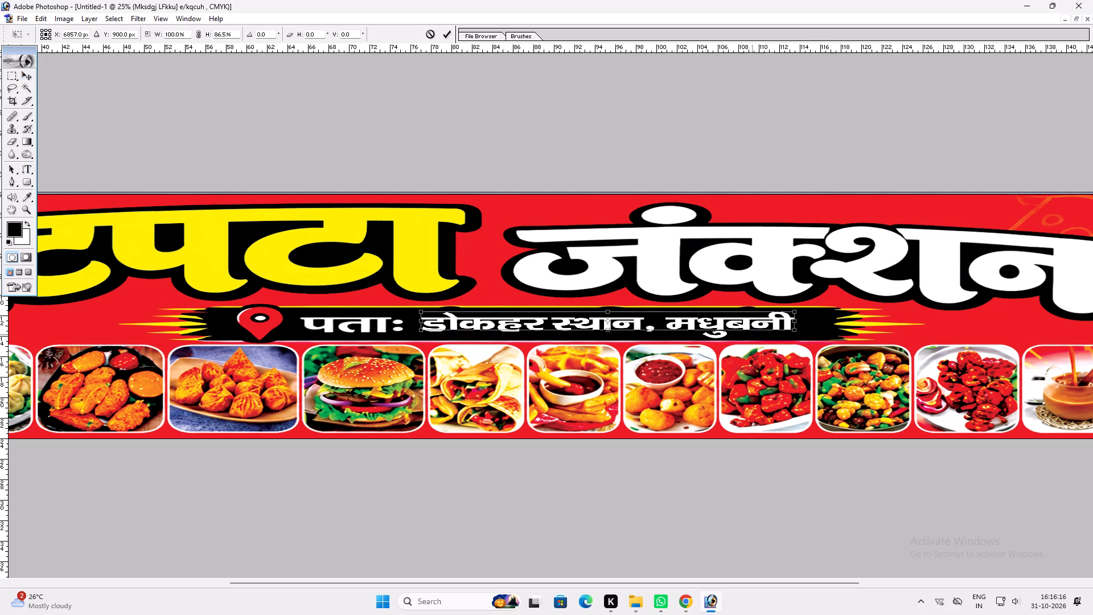
left_click_drag(795, 318, 823, 317, "shift")
key("shift+Return")
key("v")
left_click_drag(798, 314, 784, 315)
key("ctrl+t")
left_click(808, 321, "shift")
key("Return")
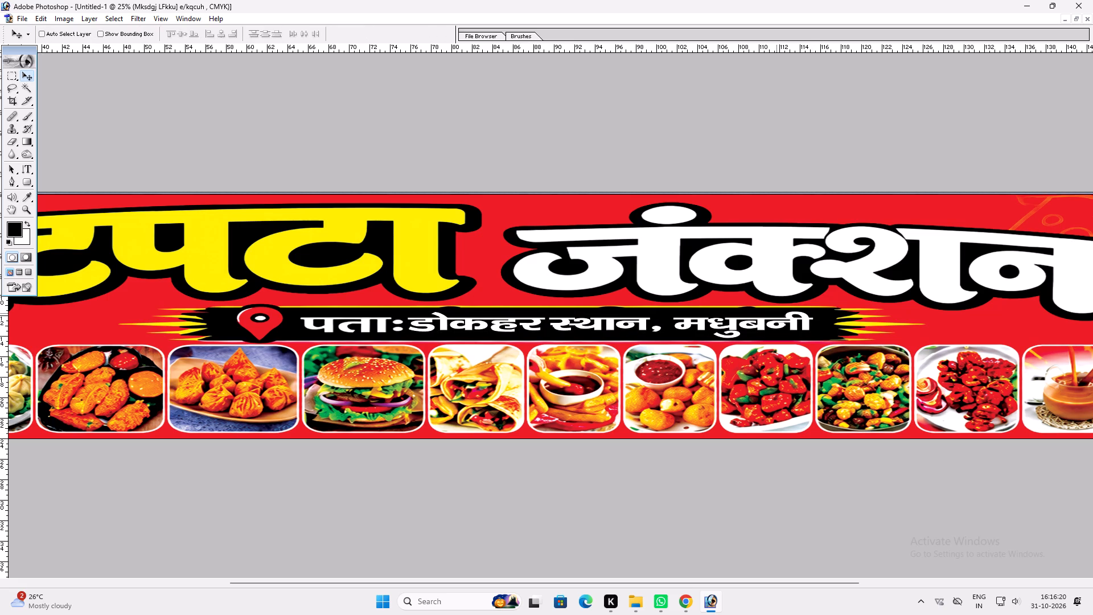
key("v")
Replace the word "स्थान" in the address line with "बिचला".
key("t")
left_click_drag(550, 328, 634, 328)
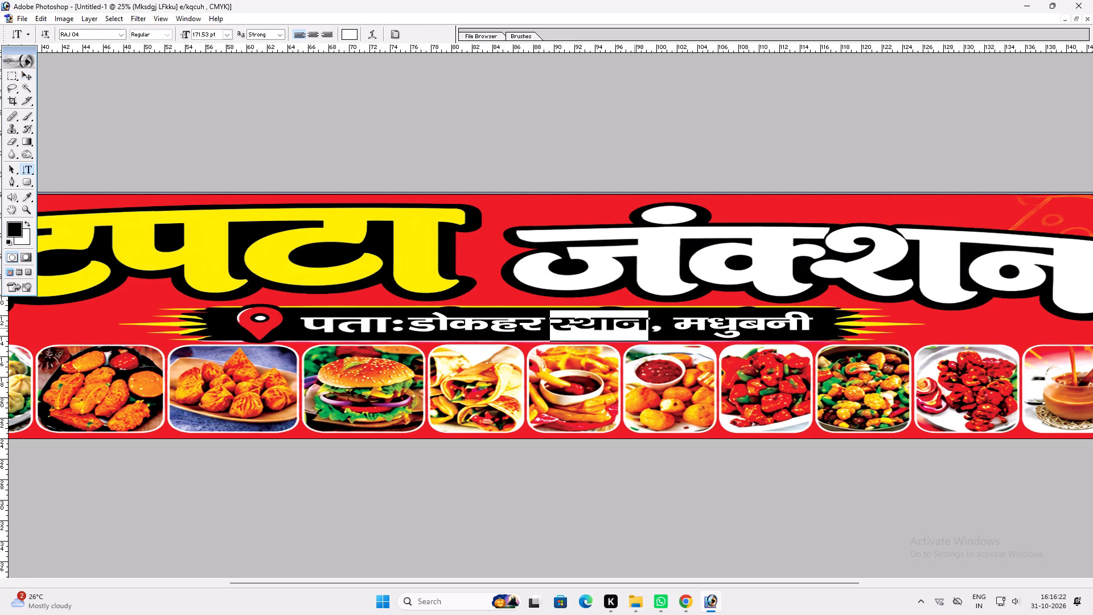
left_click_drag(634, 328, 641, 328)
type("cp")
key("BackSpace")
key("BackSpace")
type("fc")
type("pyk")
key("Return")
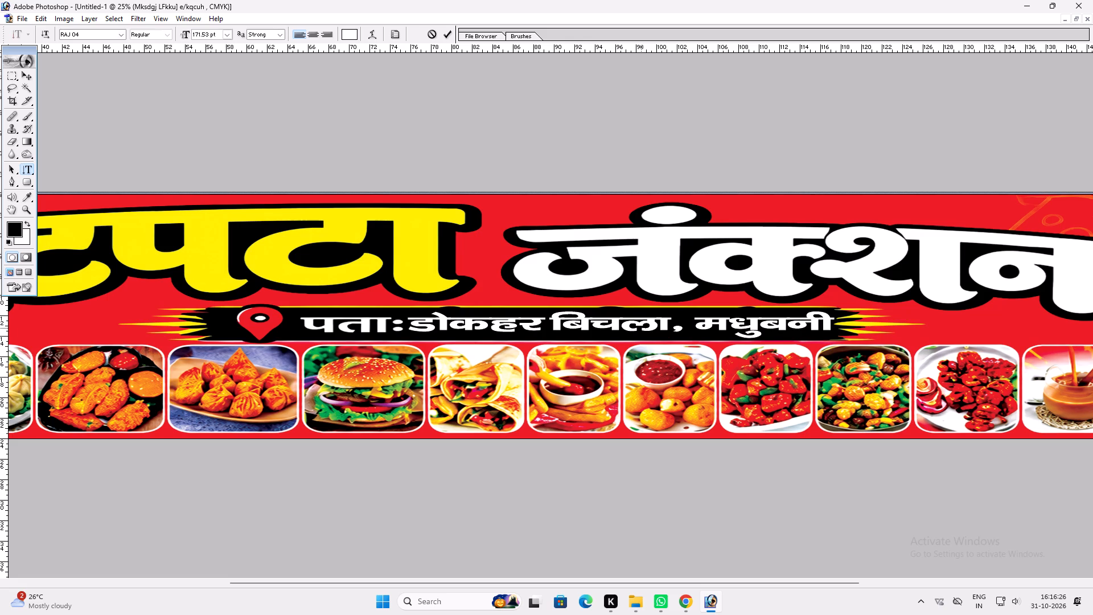
Replace everything after "बिचला" in the address line with "टोल".
type("vv")
key("t")
left_click_drag(673, 327, 1040, 317)
key("space")
type("pkSd Vks")
key("BackSpace")
key("BackSpace")
key("BackSpace")
key("BackSpace")
key("BackSpace")
key("BackSpace")
key("BackSpace")
key("BackSpace")
type("Vksy")
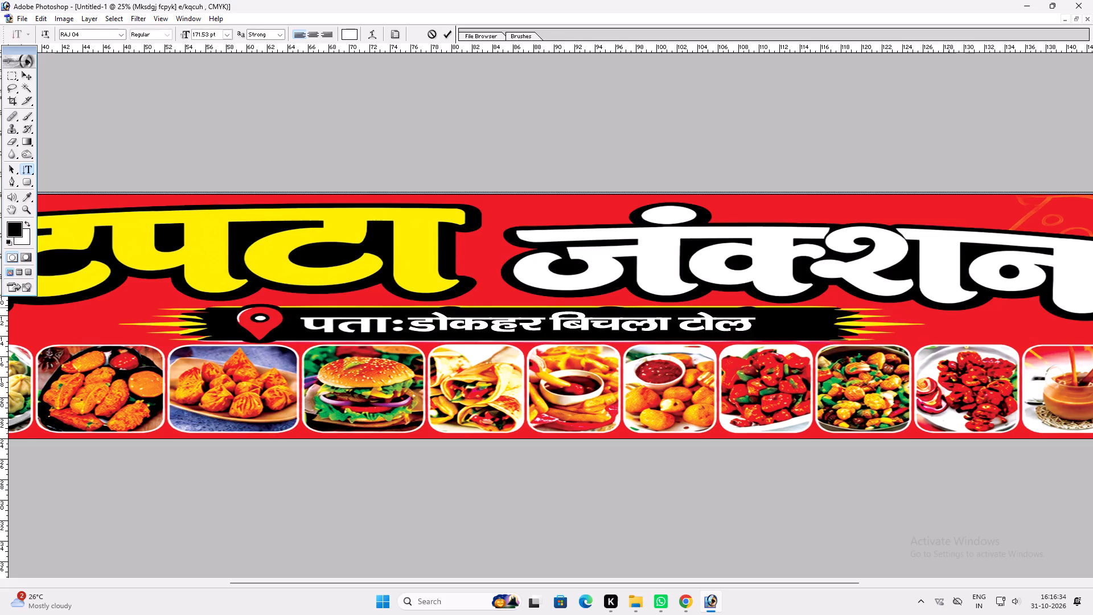
key("Return")
key("v")
Widen the address text and extend it to fill more of the black strip after "पताः".
key("ctrl+t")
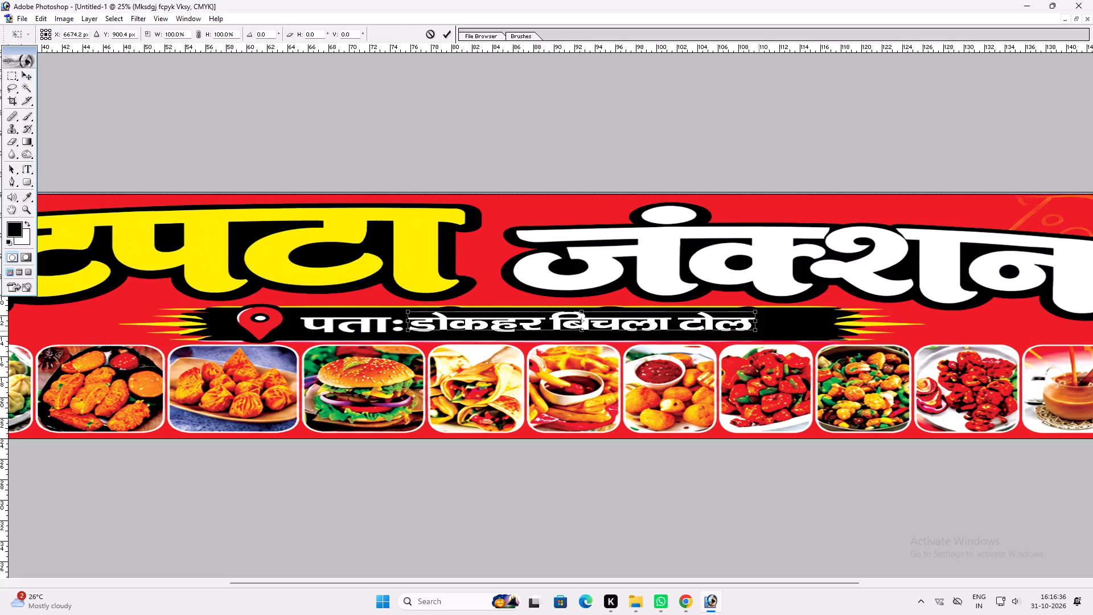
left_click_drag(758, 332, 786, 328, "shift")
left_click_drag(786, 325, 807, 325, "shift")
key("Return")
key("v")
key("space")
right_click_drag(757, 332, 771, 337)
left_click(784, 341)
key("v")
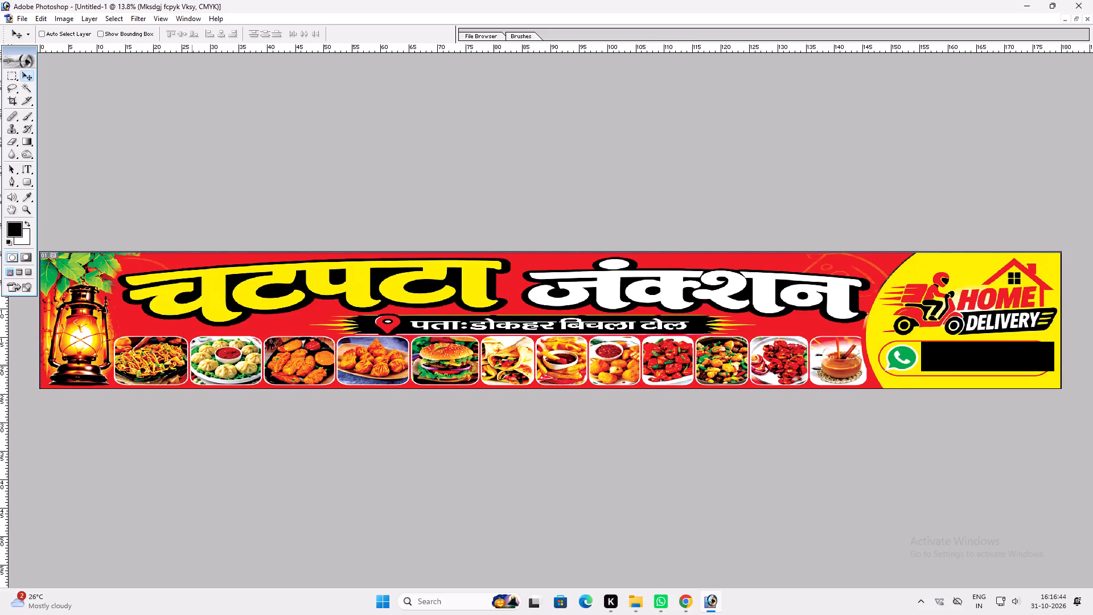
key("ctrl+0")
key("v")
key("ctrl+t")
left_click_drag(685, 327, 687, 327, "shift")
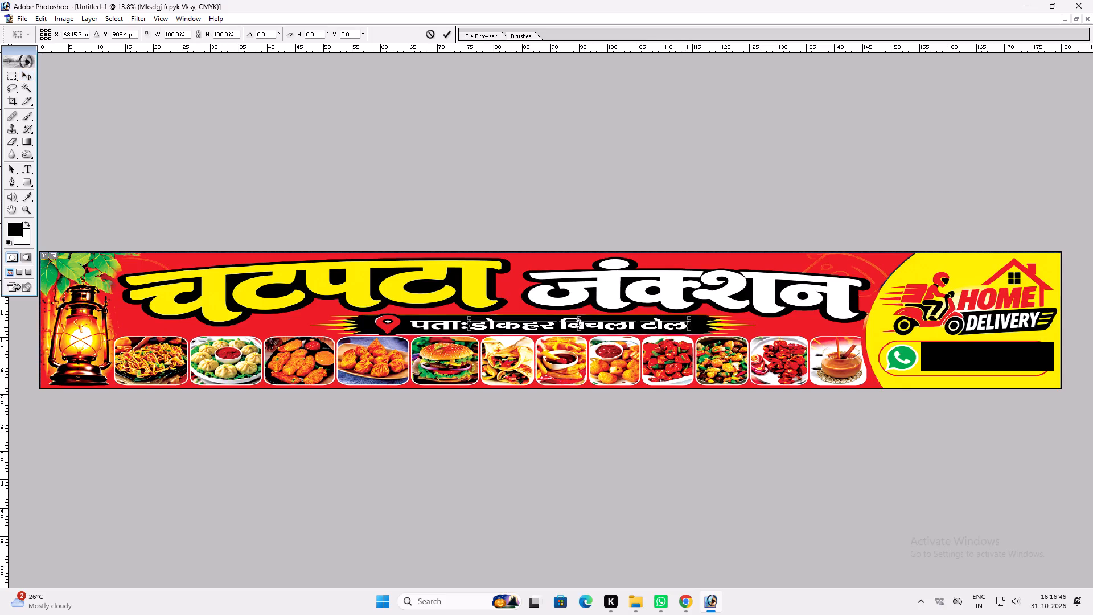
left_click_drag(687, 327, 691, 328, "shift")
key("shift+Return")
key("v")
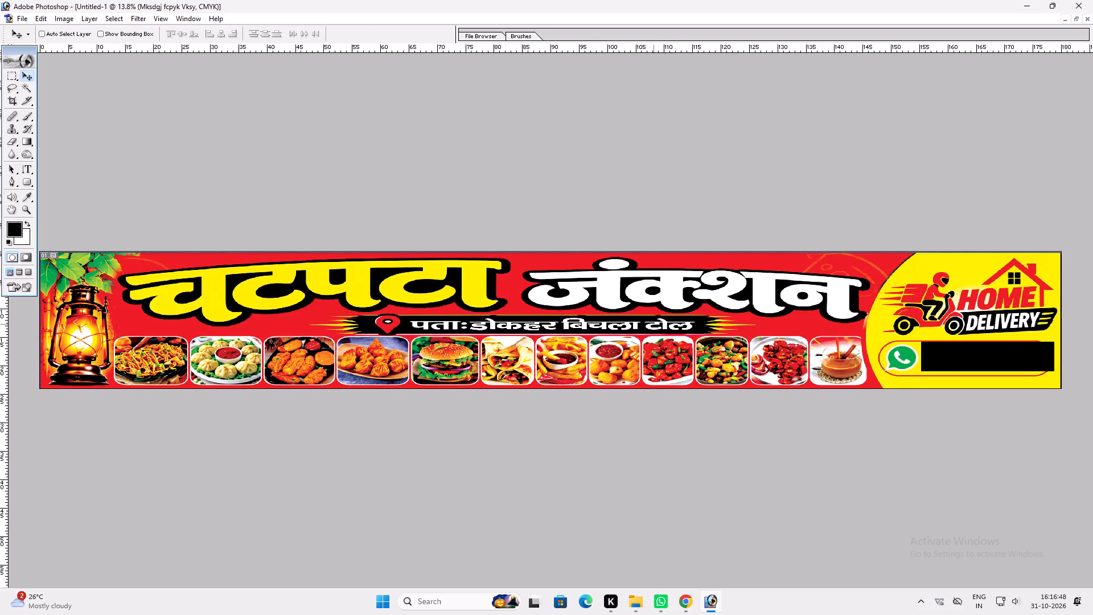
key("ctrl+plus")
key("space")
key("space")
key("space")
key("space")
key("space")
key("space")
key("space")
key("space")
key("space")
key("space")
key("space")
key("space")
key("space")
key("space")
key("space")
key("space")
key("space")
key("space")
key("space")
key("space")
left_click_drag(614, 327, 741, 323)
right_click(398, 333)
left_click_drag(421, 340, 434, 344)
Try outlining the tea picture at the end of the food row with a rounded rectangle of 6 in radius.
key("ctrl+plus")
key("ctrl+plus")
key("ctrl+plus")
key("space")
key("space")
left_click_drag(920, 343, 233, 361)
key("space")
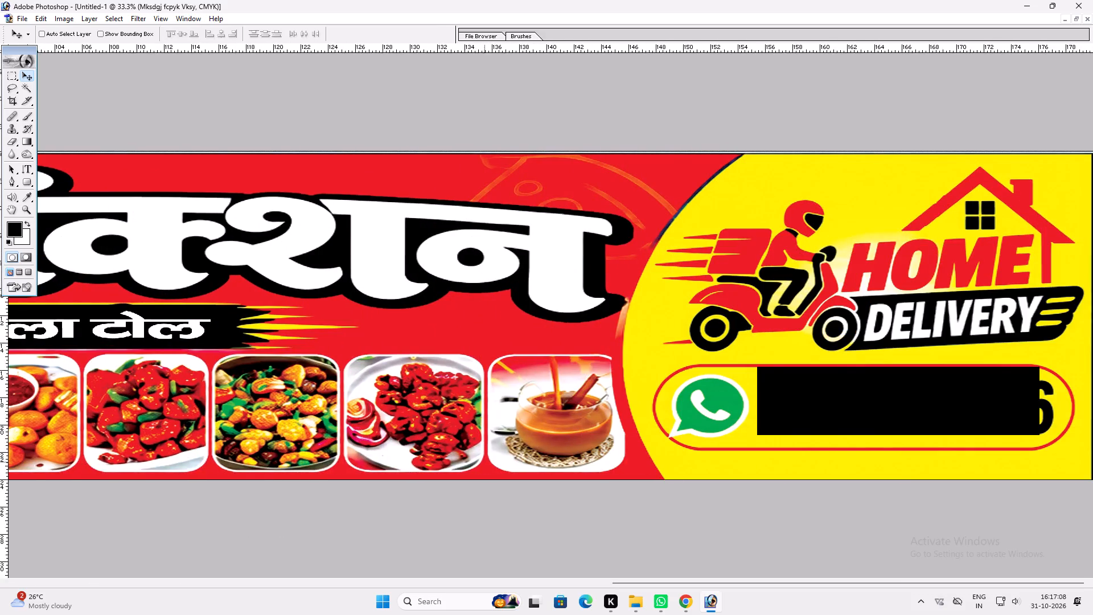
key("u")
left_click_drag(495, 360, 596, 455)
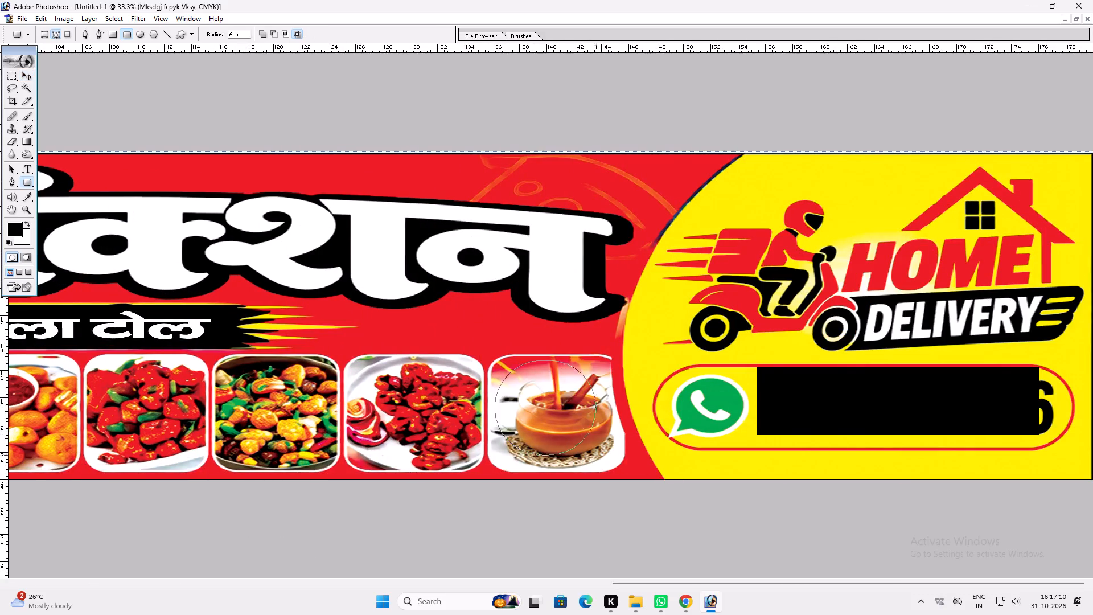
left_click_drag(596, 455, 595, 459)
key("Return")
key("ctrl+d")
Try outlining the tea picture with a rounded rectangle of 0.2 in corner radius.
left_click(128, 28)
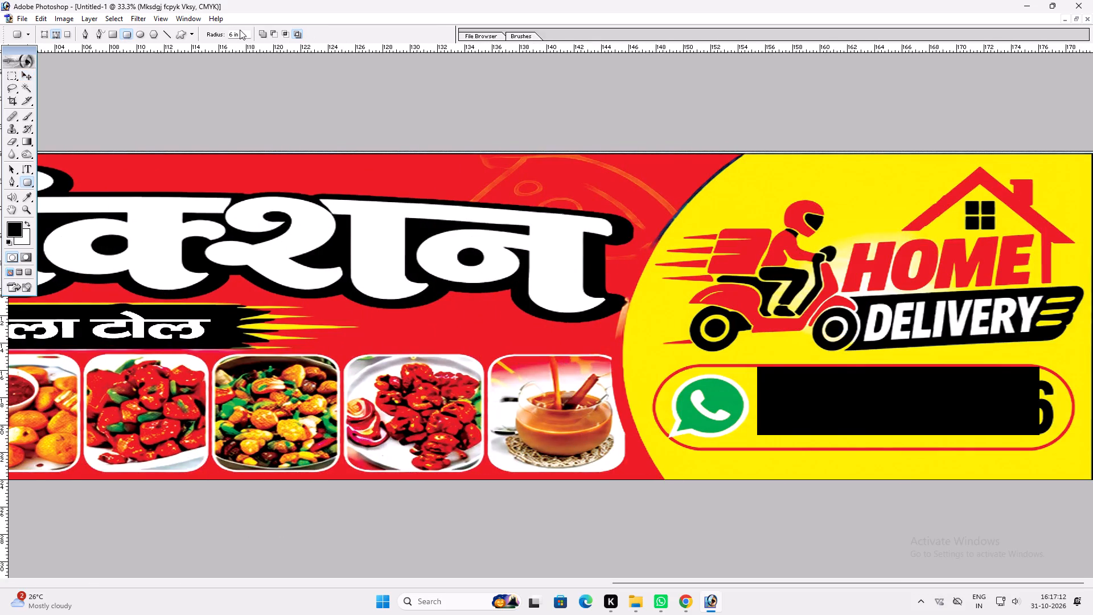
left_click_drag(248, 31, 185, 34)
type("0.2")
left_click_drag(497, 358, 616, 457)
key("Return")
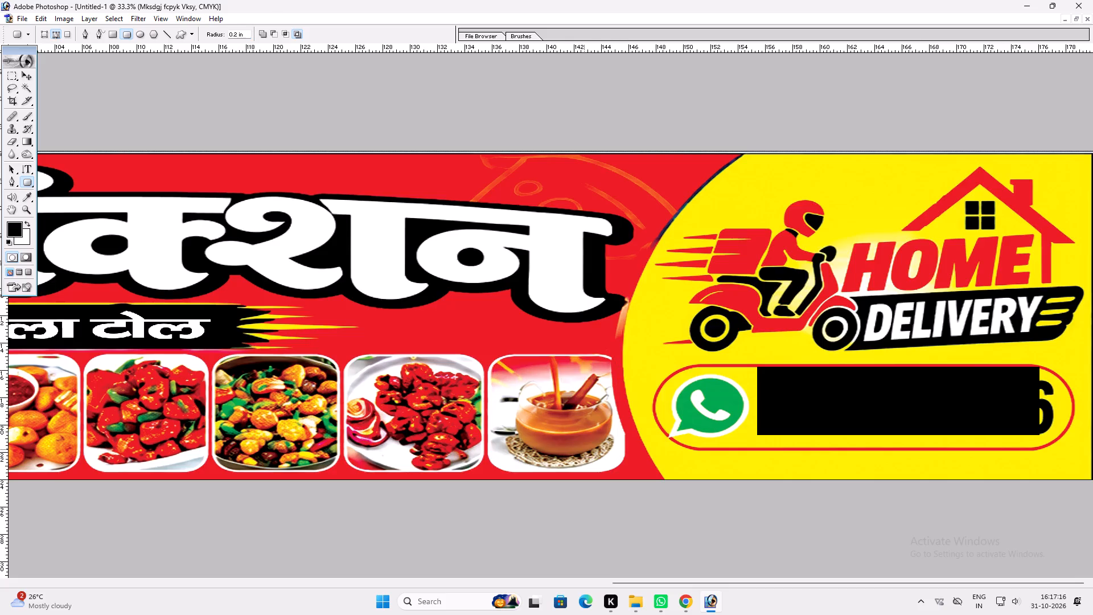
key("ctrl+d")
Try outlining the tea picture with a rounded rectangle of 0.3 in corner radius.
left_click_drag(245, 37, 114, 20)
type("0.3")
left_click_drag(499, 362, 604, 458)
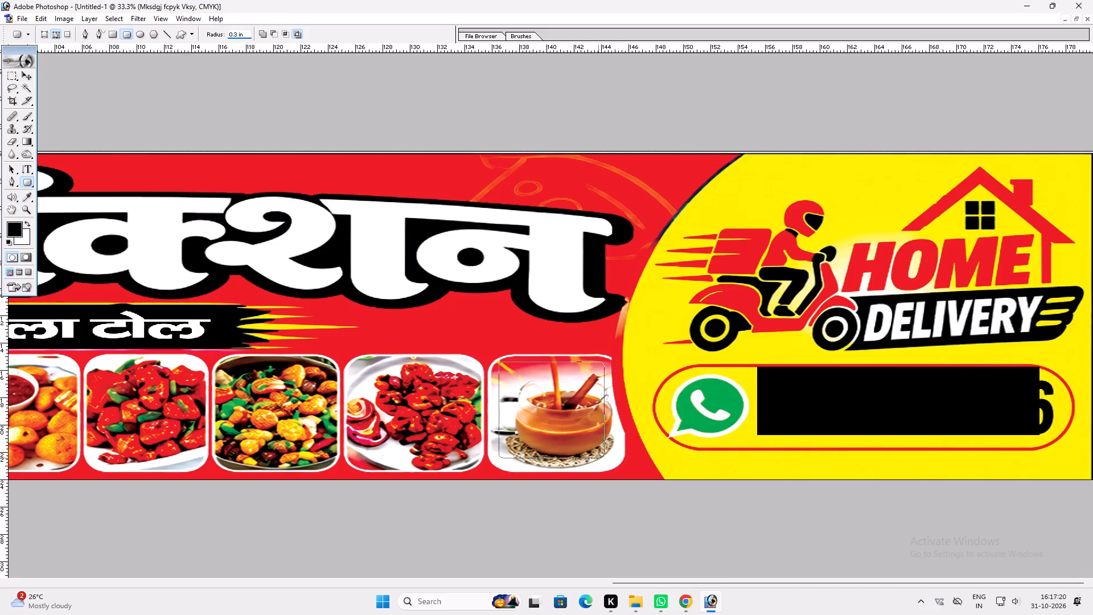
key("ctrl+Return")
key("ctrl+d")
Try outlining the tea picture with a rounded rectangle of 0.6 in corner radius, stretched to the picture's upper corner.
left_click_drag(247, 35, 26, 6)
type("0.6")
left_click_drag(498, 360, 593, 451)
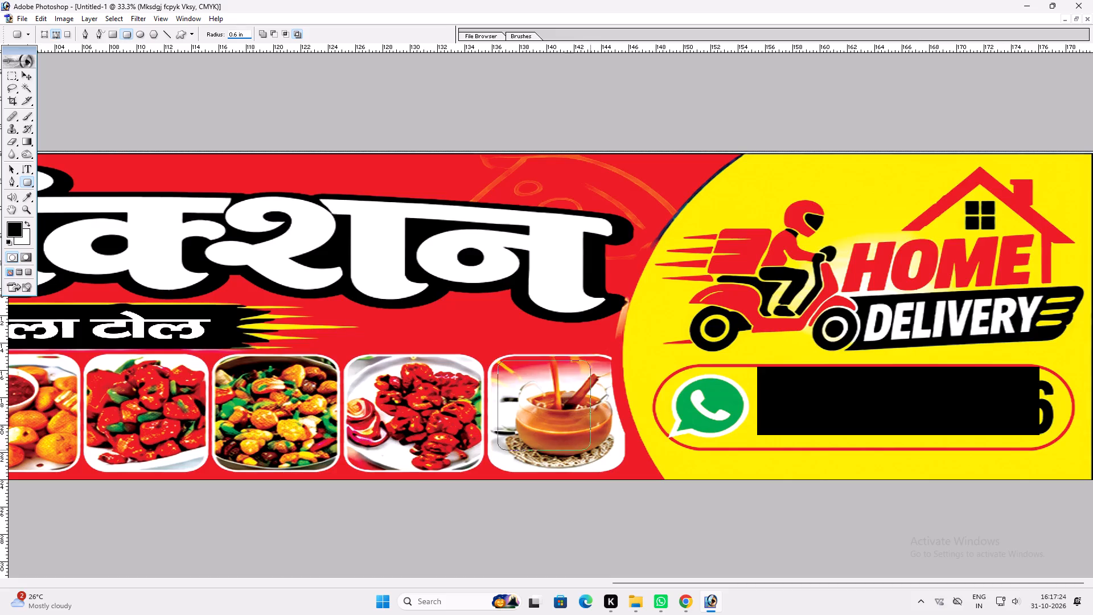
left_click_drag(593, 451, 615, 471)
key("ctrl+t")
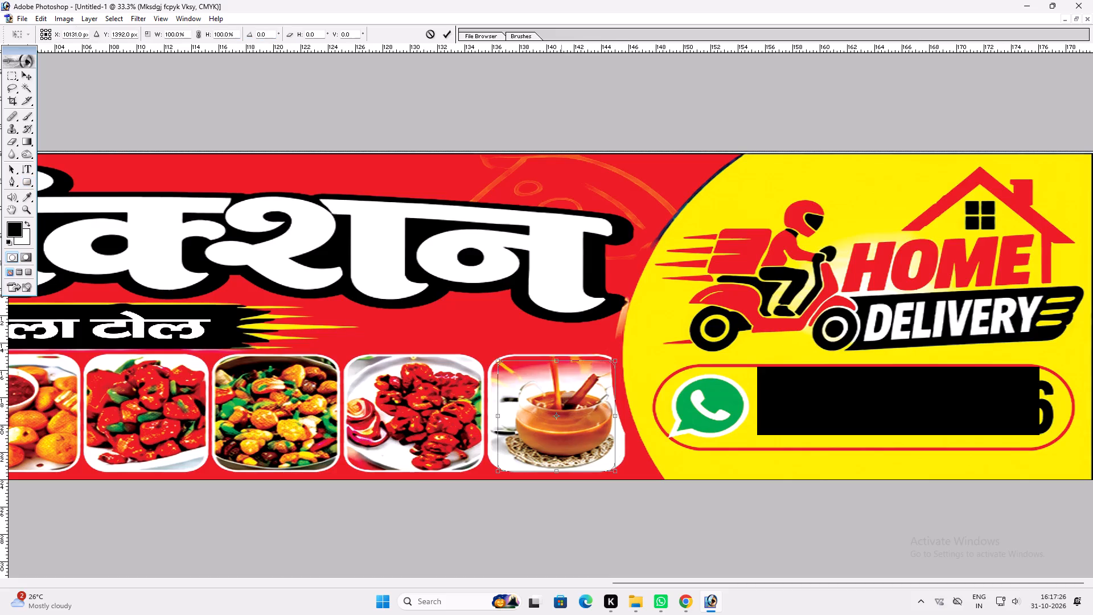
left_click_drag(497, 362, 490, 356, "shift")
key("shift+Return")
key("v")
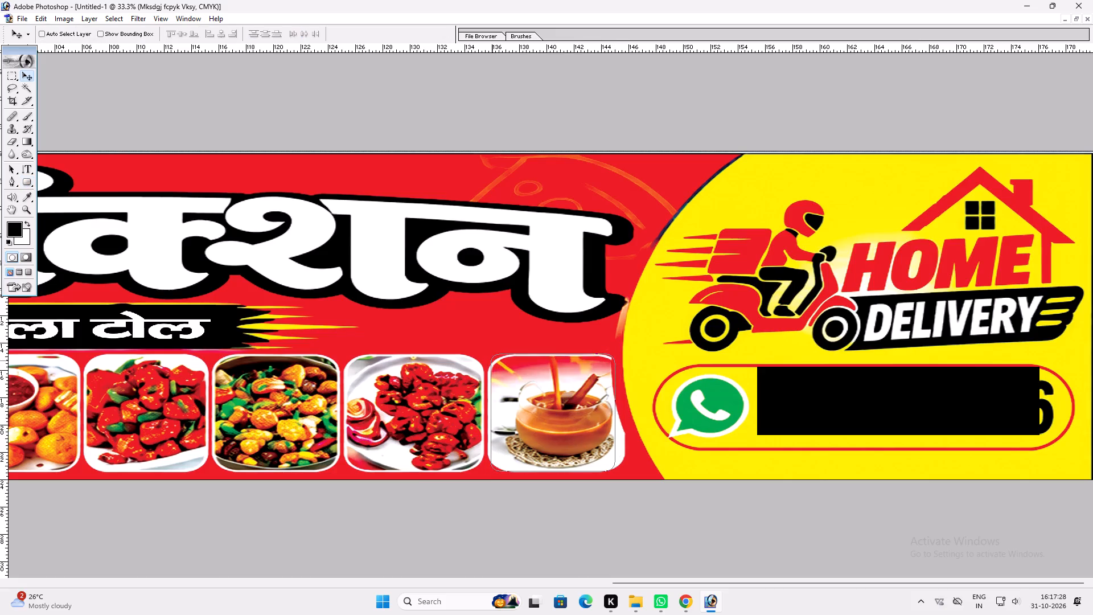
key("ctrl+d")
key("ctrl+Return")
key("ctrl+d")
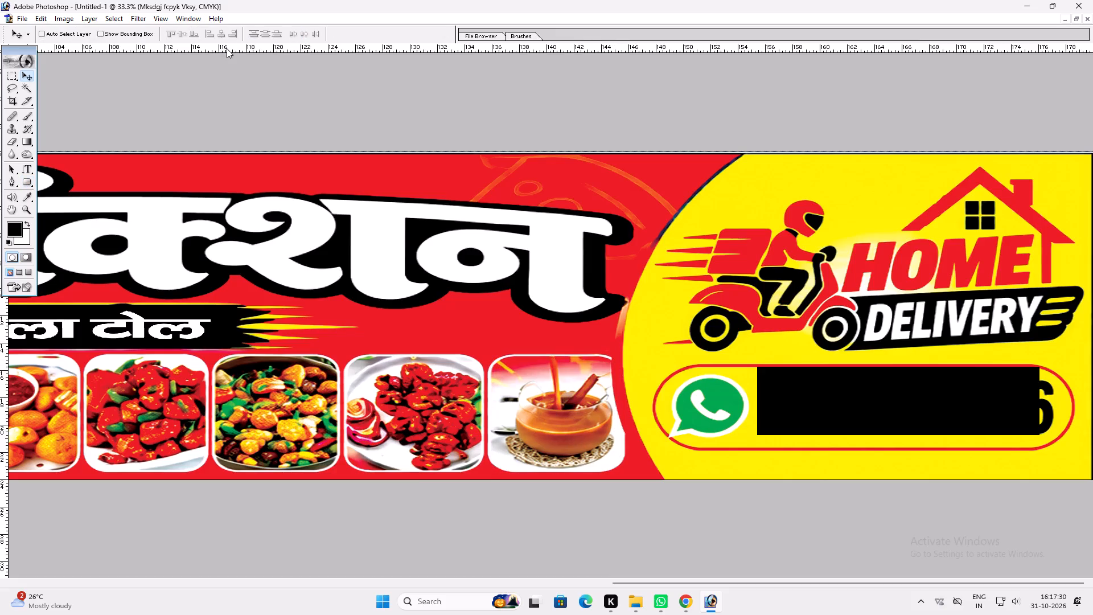
Outline the tea picture with a rounded rectangle of 0.9 in corner radius and convert it to a selection.
key("u")
left_click_drag(245, 31, 76, 33)
type("0.9")
left_click_drag(487, 352, 618, 469)
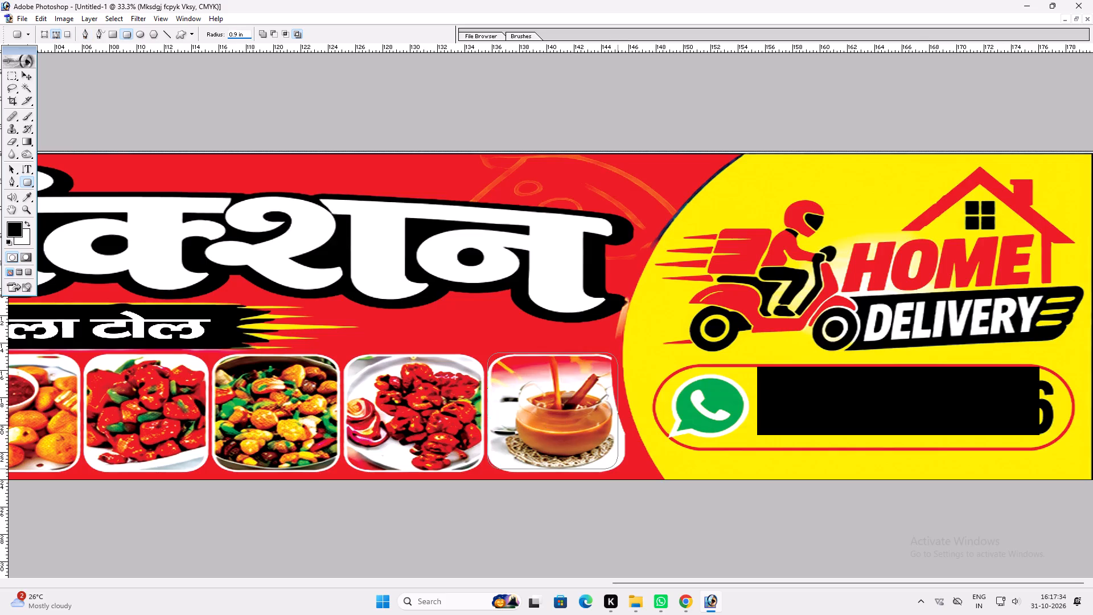
left_click_drag(618, 469, 627, 471)
key("ctrl+Return")
Copy the selected area from the white background to a new topmost layer covering the tea picture and shrink it slightly.
key("v")
right_click(500, 328)
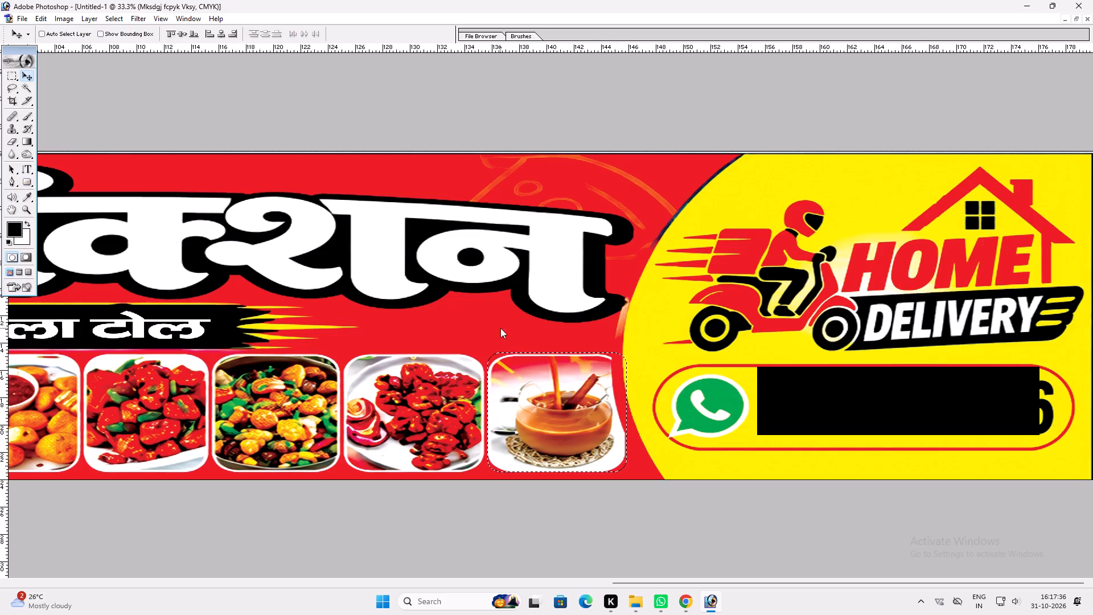
left_click(532, 351)
key("ctrl+c")
key("ctrl+v")
key("ctrl+shift+bracketright")
type("vv")
key("ctrl+t")
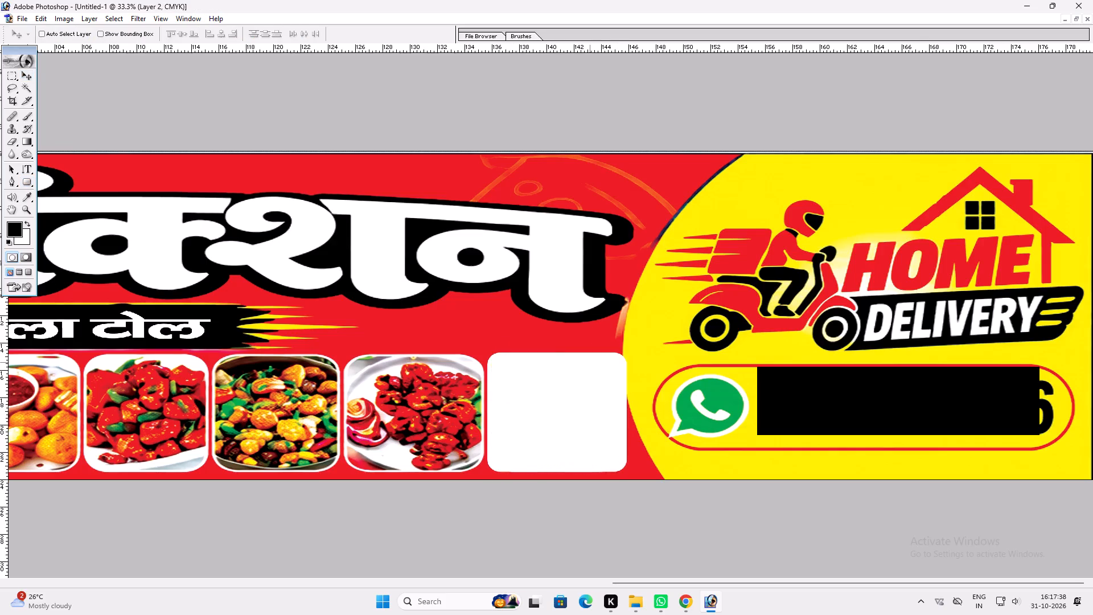
left_click(625, 349, "shift")
key("shift+Return")
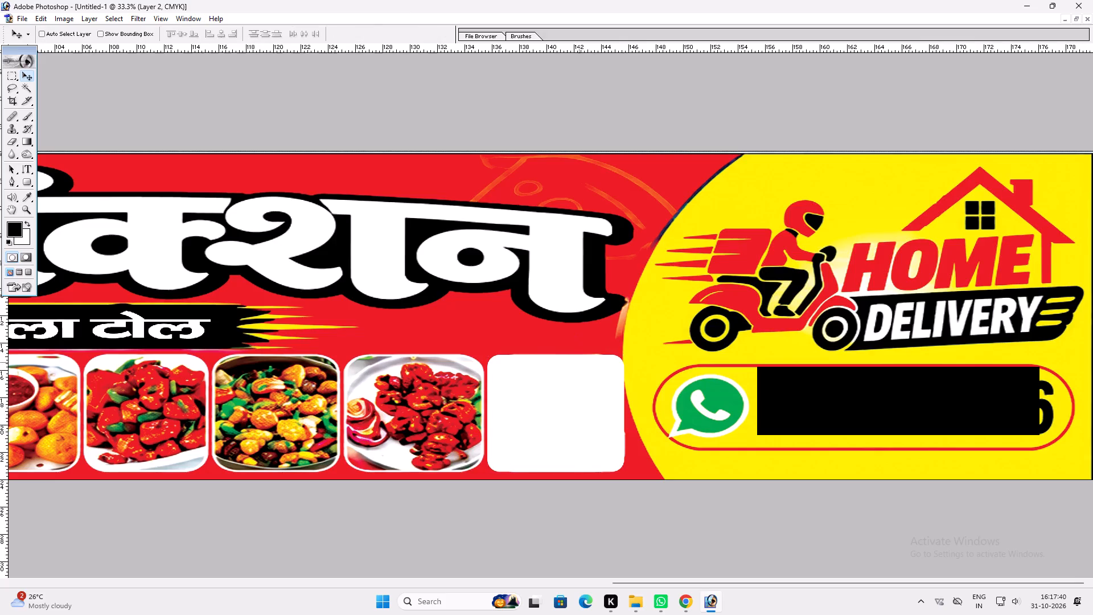
Switch to Chrome and search Google Images for "Kullar Tea", using the suggested spelling "Kulhad Tea".
key("v")
key("v")
key("v")
left_click(680, 597)
left_click(172, 0)
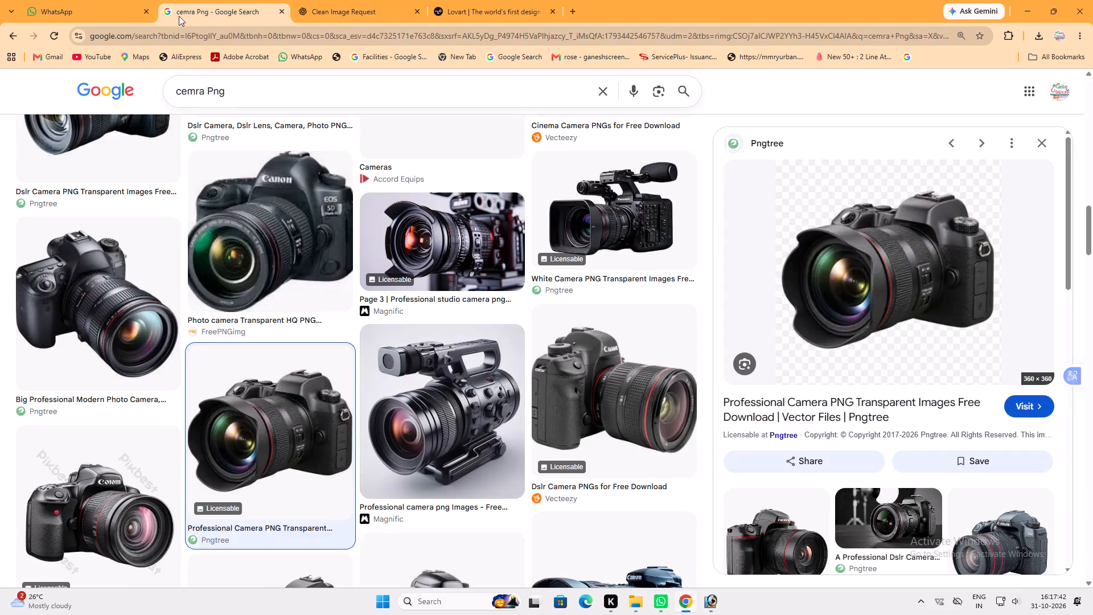
left_click(229, 109)
left_click(228, 100, "ctrl")
key("ctrl+a")
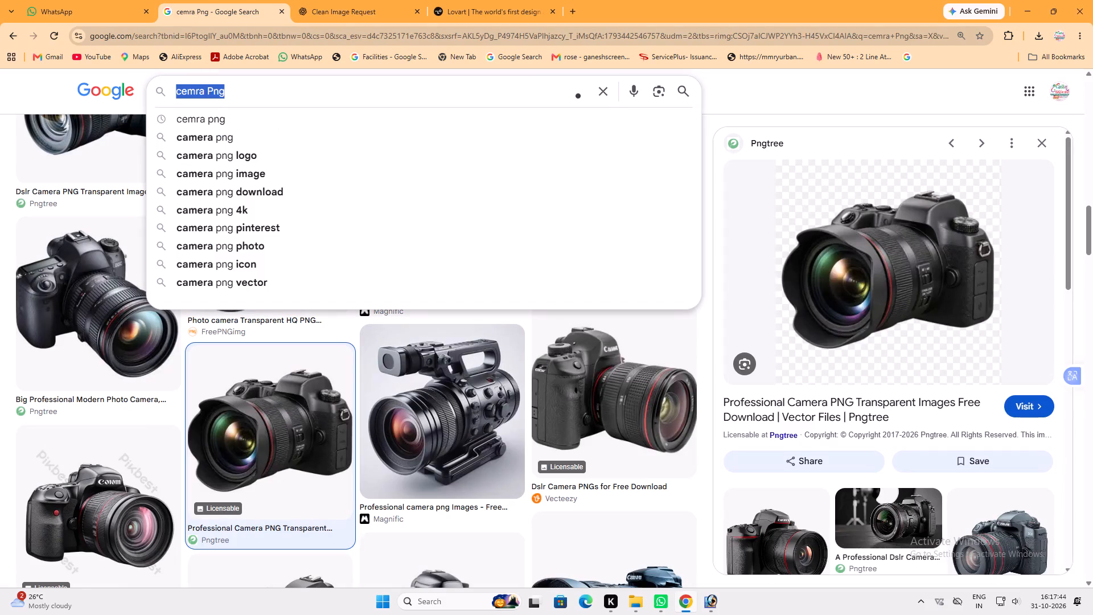
type("Kullar")
key("space")
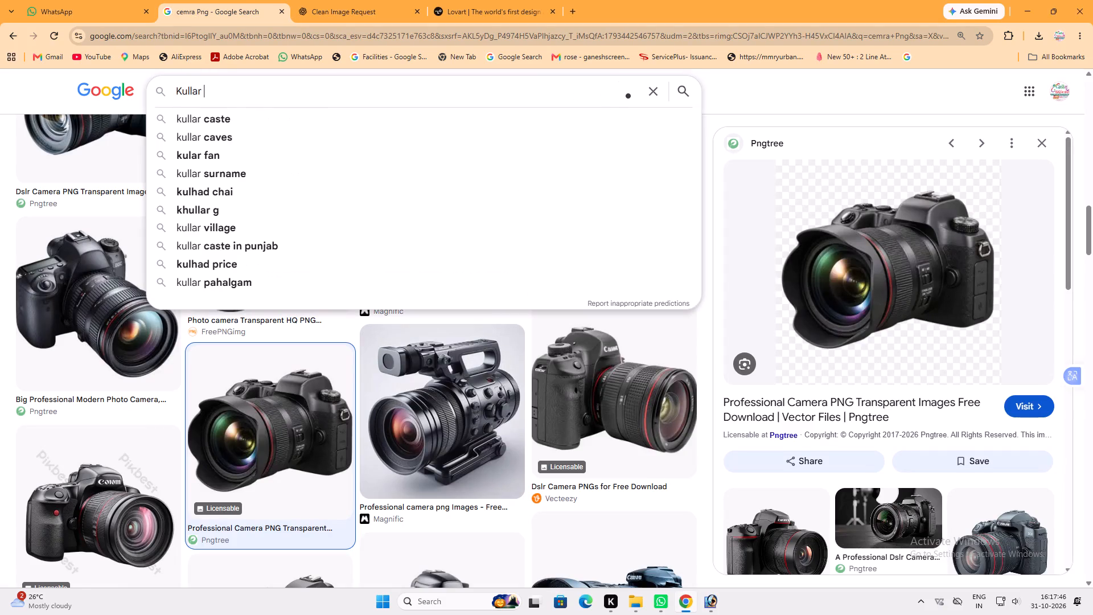
type("Tea")
key("Return")
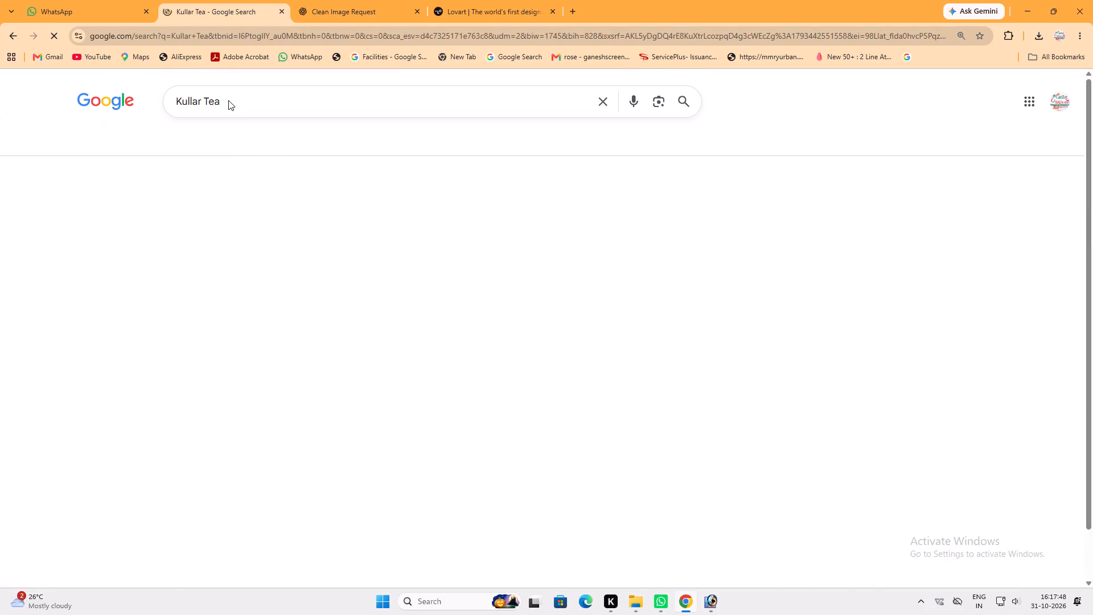
left_click(134, 220)
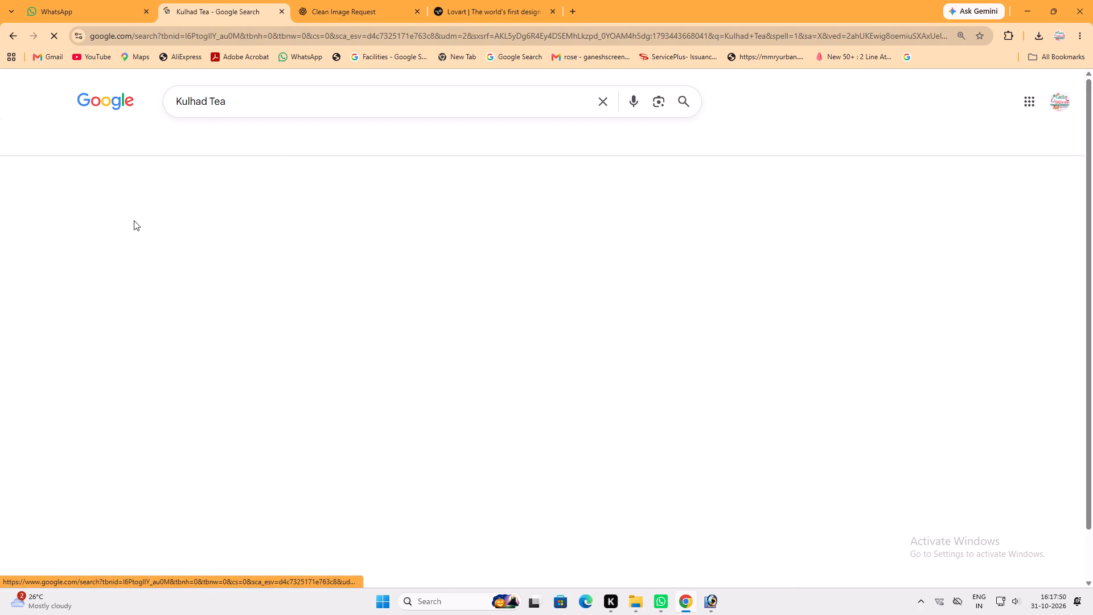
Copy the Kulhad Factory picture of the steaming 80ml tea kulhad from the image results.
left_click(223, 276)
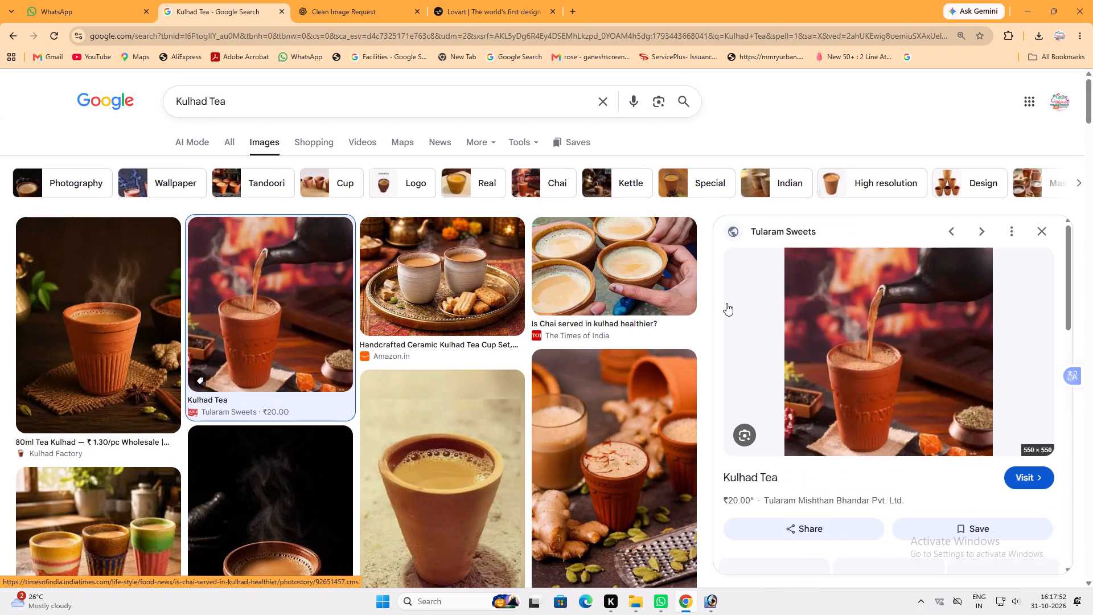
left_click(124, 313)
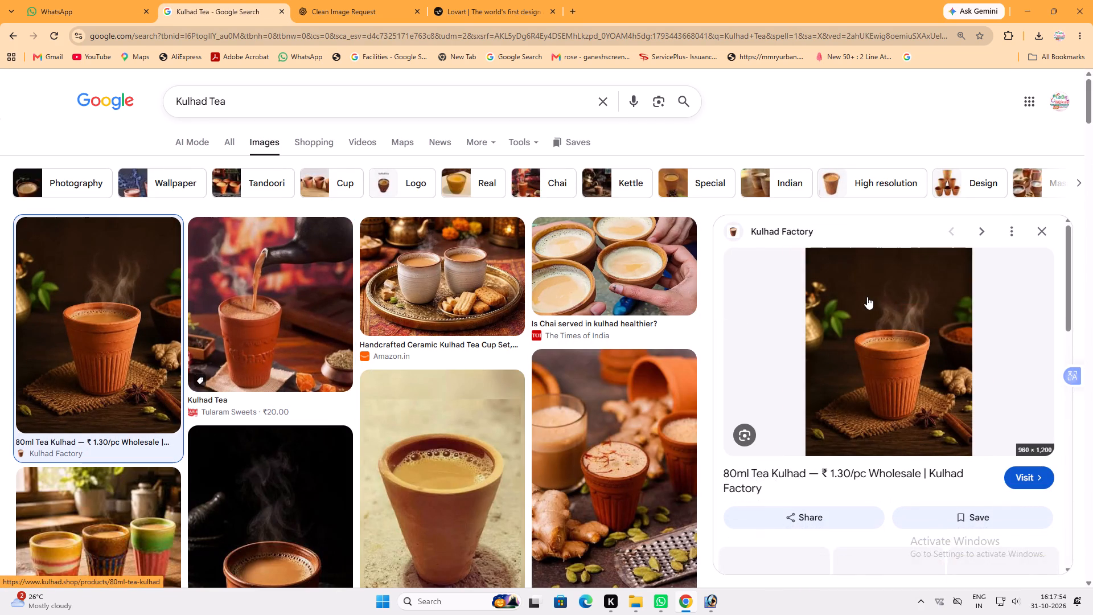
right_click(860, 310)
left_click(901, 209)
Paste the kulhad picture into the Photoshop banner, set its opacity to 50% and scale it to cover the white rounded box.
left_click(707, 594)
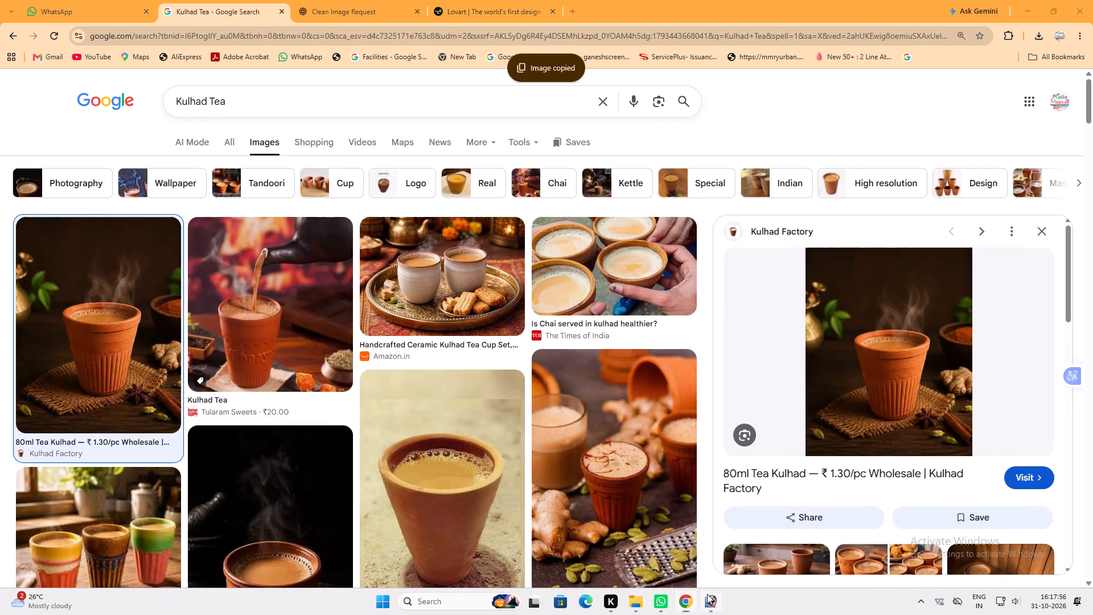
key("ctrl+v")
left_click_drag(543, 337, 553, 404)
key("5")
key("ctrl+t")
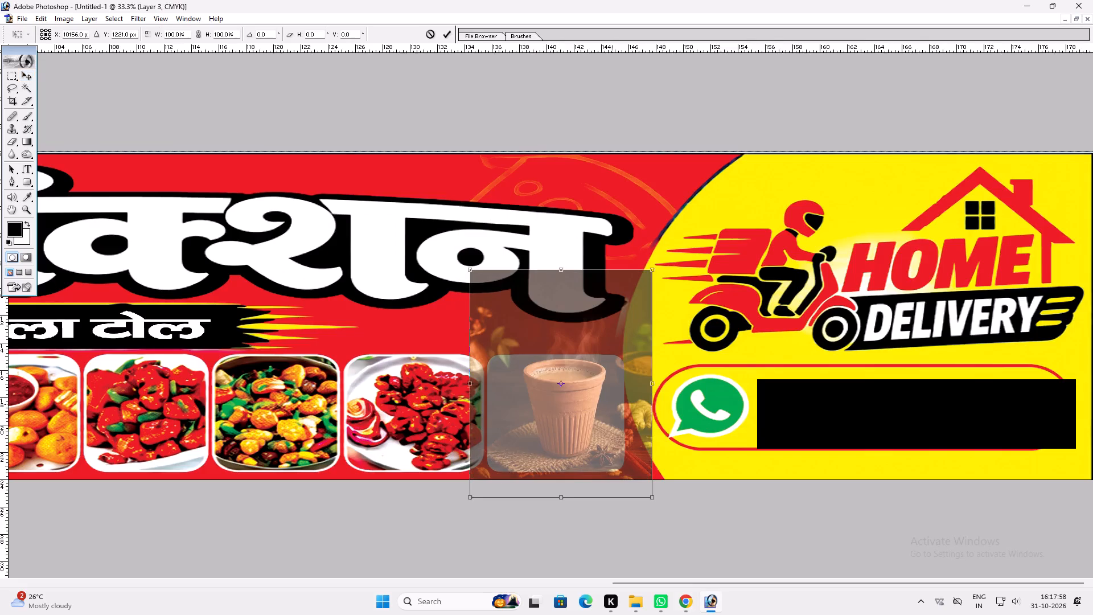
left_click_drag(653, 269, 627, 302, "alt+shift")
key("shift+Return")
key("v")
left_click_drag(614, 345, 603, 378)
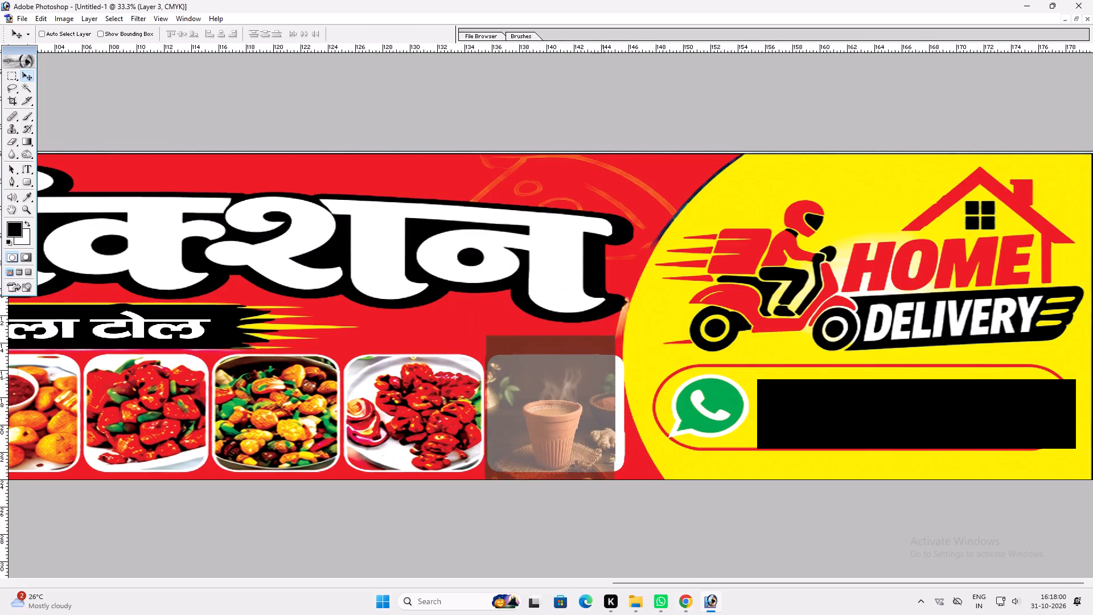
left_click_drag(603, 378, 601, 370)
key("ctrl+t")
left_click_drag(615, 384, 627, 382)
key("shift+Return")
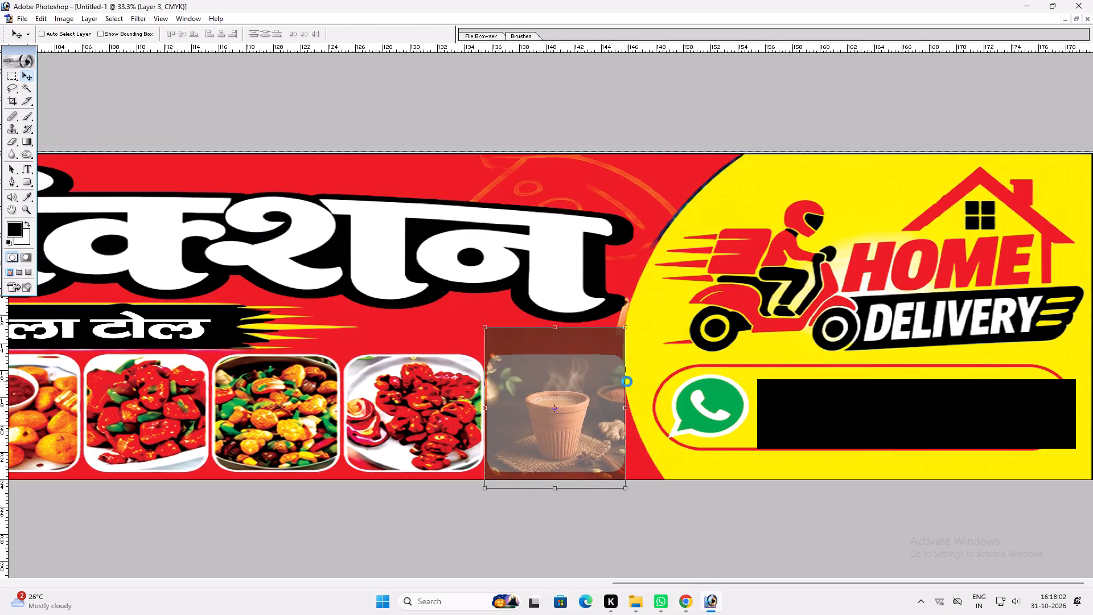
Trim the kulhad picture to the white box's rounded shape by deleting everything outside it, and restore full opacity.
key("v")
right_click(561, 404)
left_click_drag(607, 425, 621, 427)
left_click(696, 420)
key("w")
left_click(669, 419)
key("v")
right_click(598, 408)
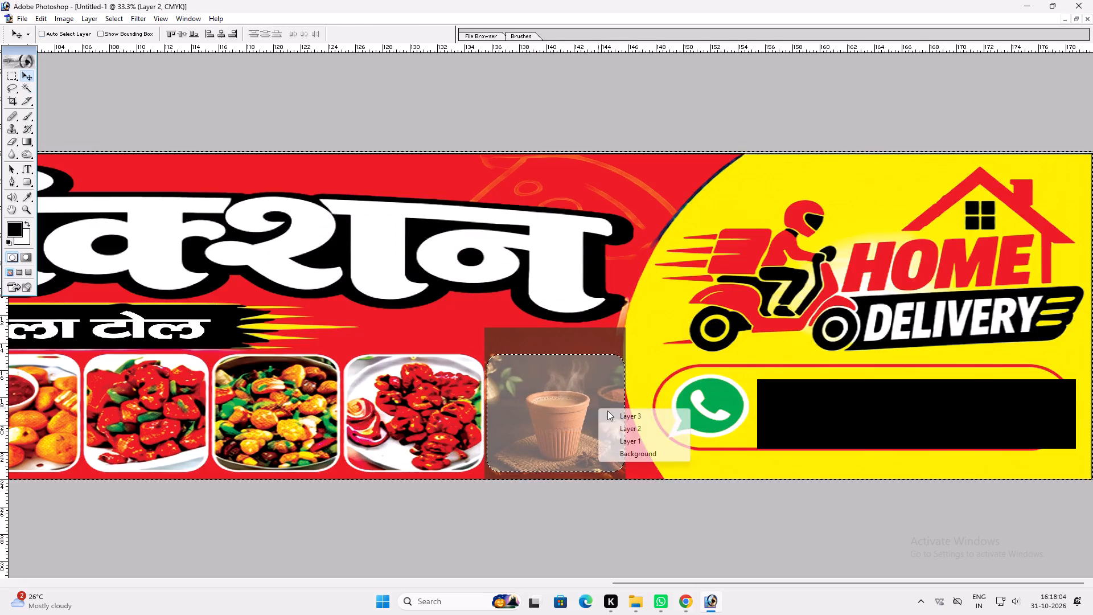
left_click(610, 412)
key("Delete")
key("ctrl+d")
type("0vv")
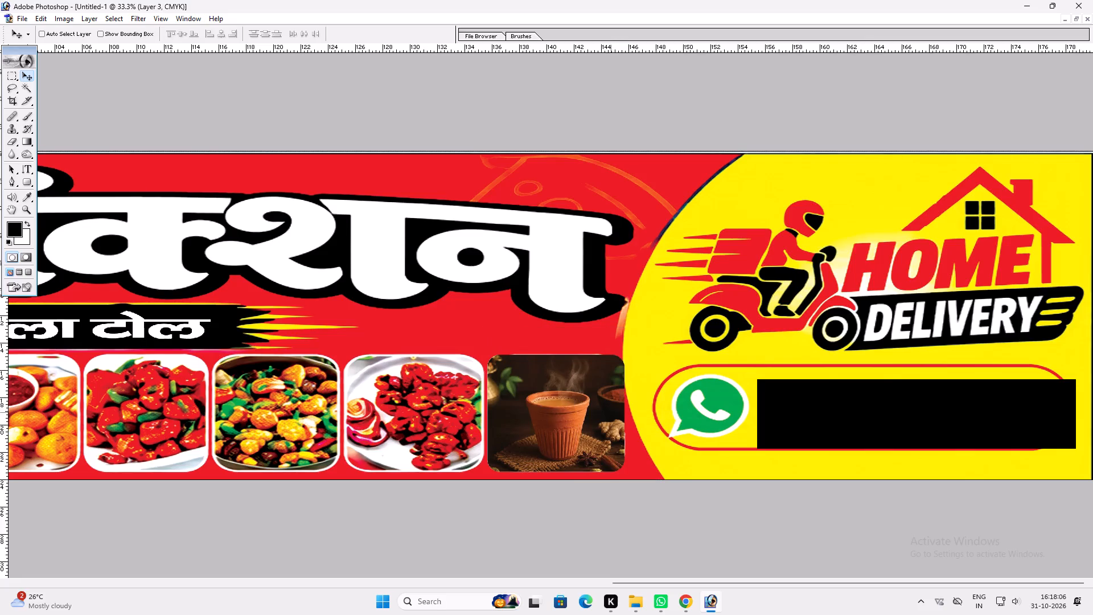
Scale the kulhad picture to 97.1% within the white rounded box so an even border surrounds it.
key("ctrl+t")
left_click(626, 358, "shift")
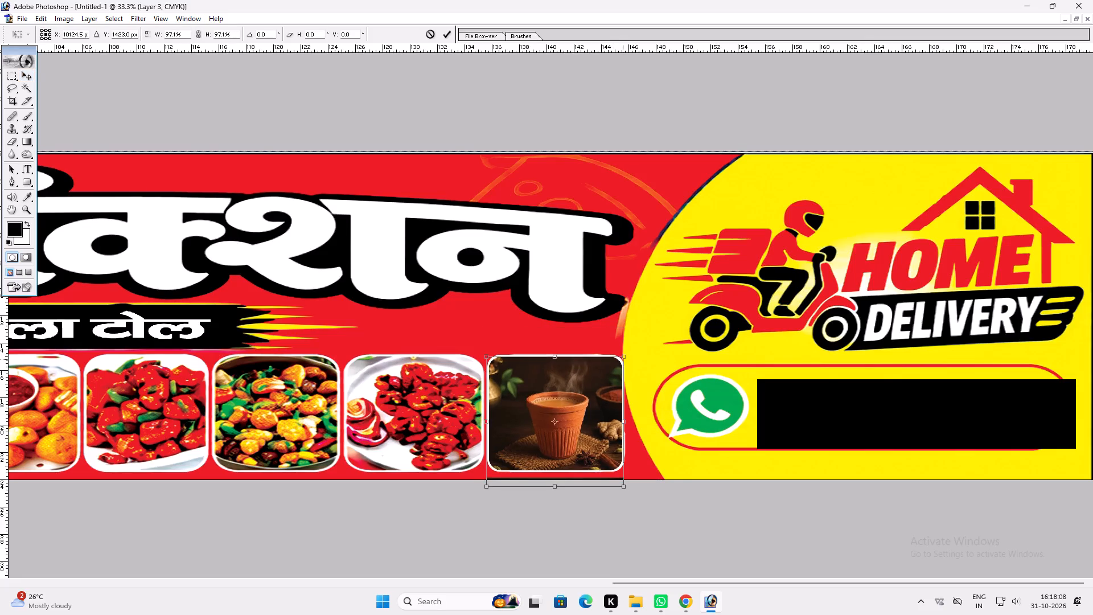
key("Return")
key("v")
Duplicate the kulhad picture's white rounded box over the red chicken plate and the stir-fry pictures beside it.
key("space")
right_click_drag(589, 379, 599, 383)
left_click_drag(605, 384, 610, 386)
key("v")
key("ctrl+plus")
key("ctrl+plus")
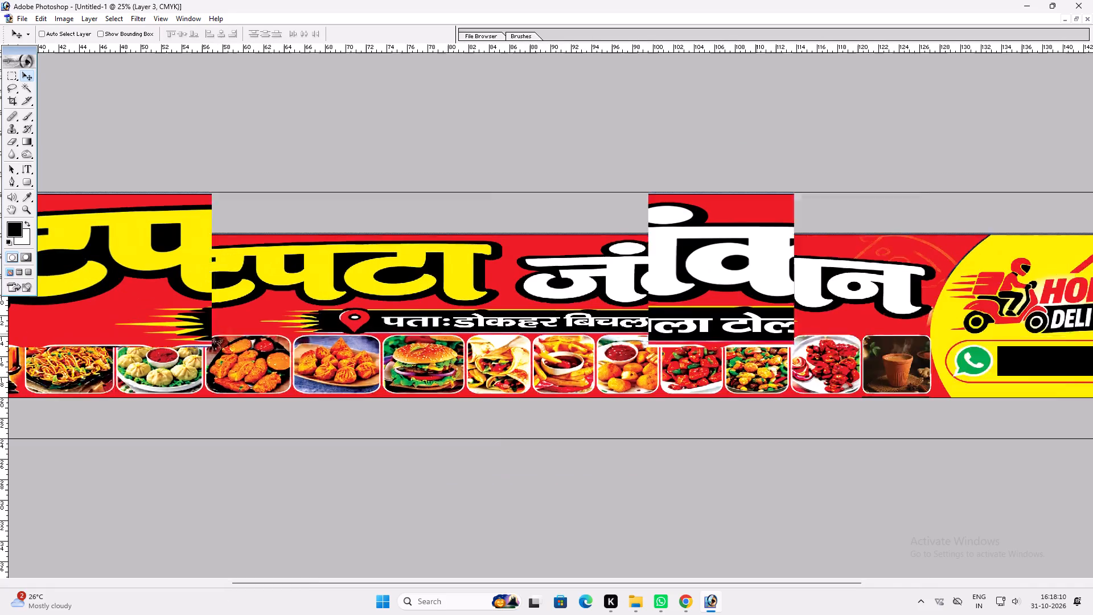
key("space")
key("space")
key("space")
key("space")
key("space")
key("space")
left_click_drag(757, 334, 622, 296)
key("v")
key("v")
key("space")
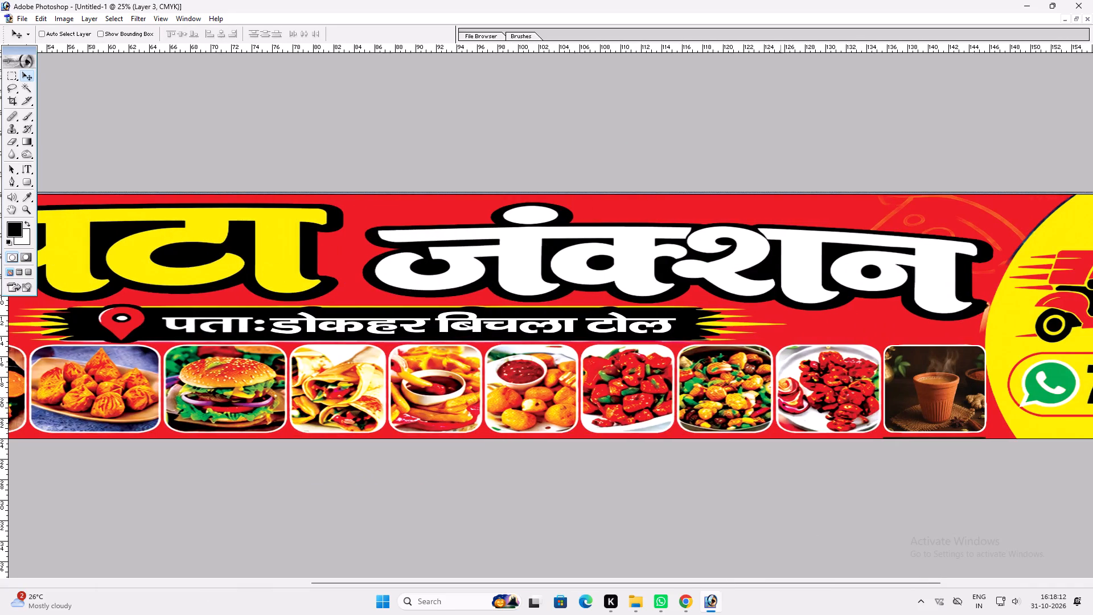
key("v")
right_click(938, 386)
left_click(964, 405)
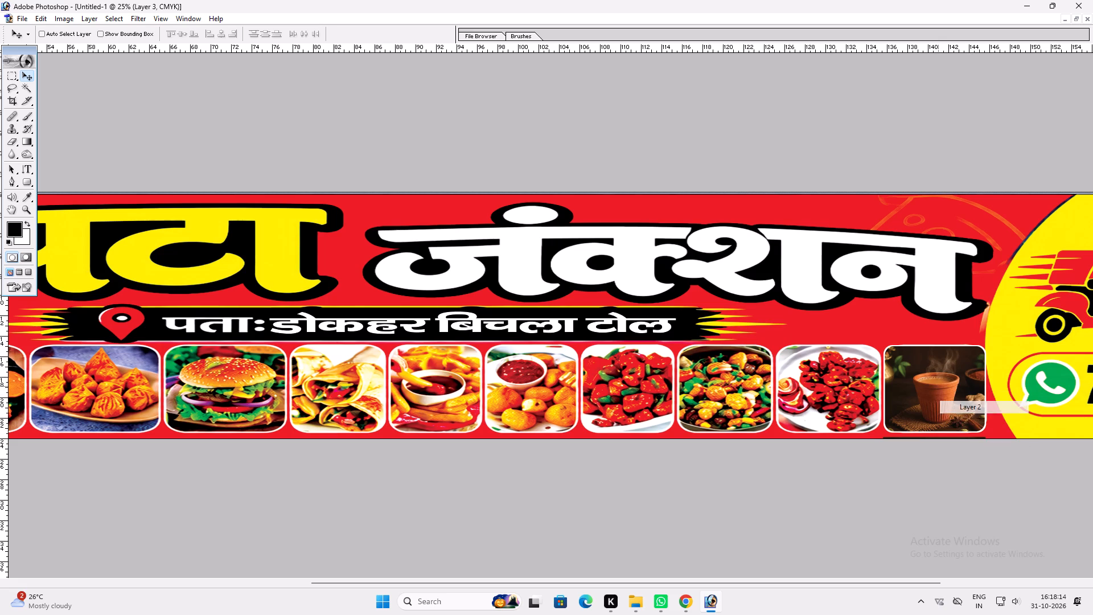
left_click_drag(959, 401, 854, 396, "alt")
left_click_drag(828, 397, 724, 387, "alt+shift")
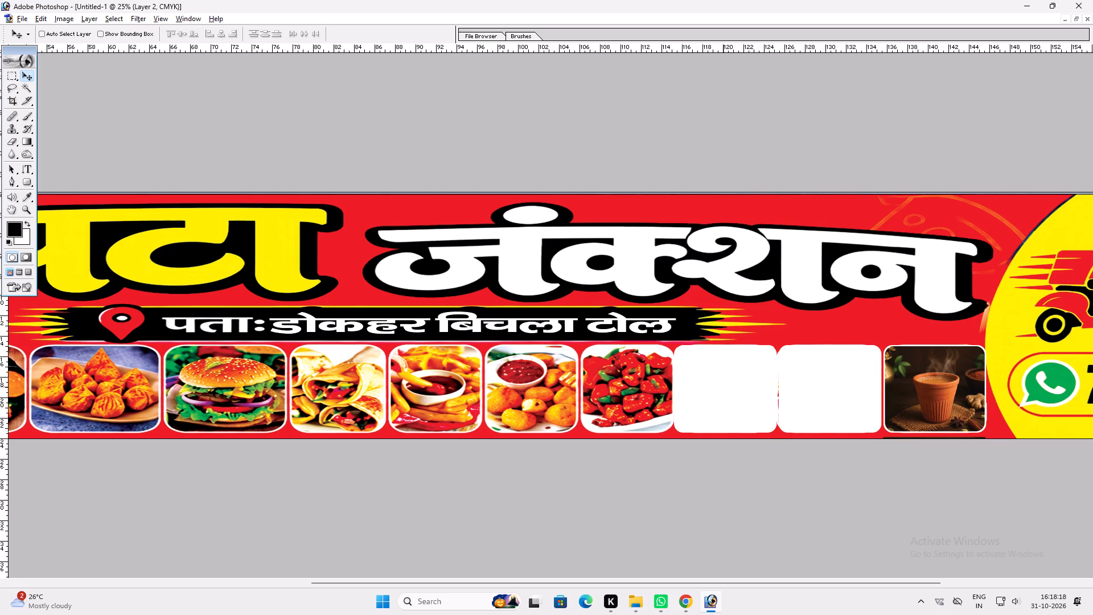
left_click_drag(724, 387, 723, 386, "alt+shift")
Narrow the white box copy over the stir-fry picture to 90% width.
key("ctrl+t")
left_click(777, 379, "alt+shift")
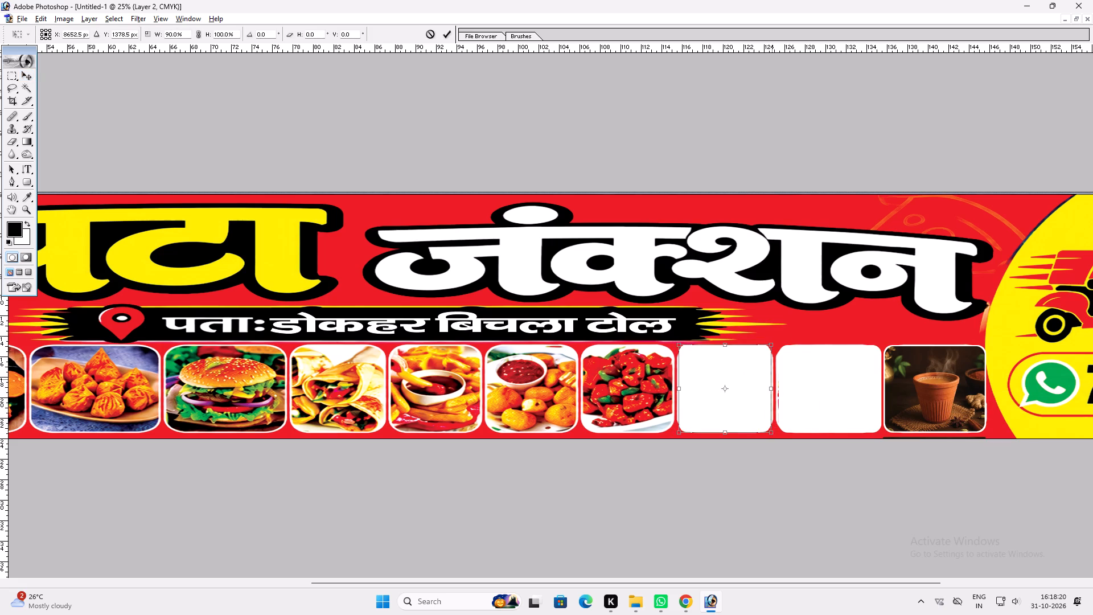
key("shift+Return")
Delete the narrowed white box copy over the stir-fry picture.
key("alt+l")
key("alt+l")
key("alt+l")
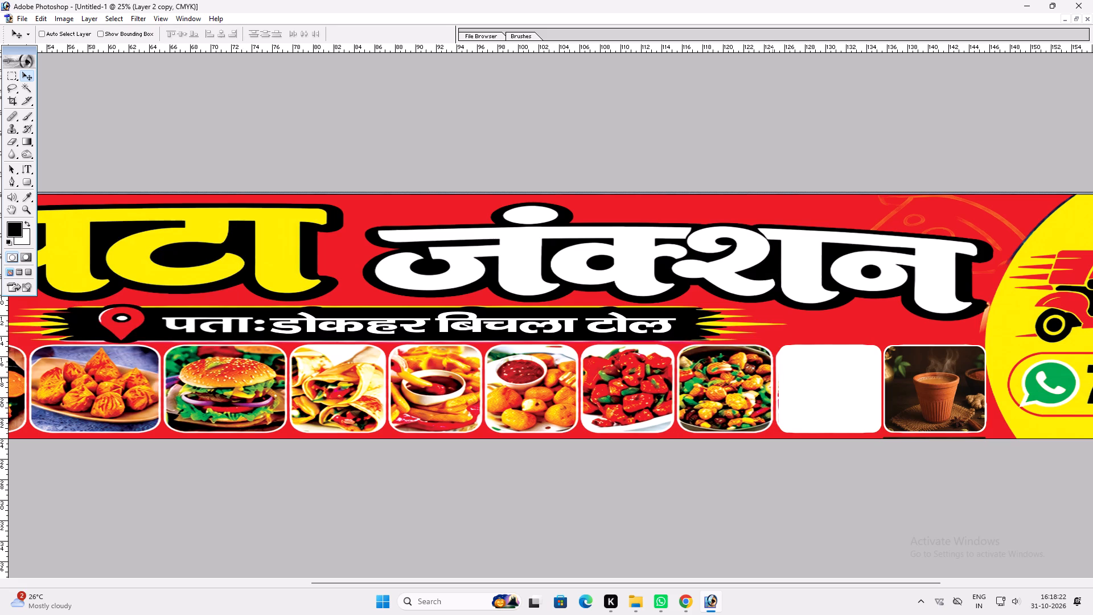
Draw a rounded rectangle path with a 1 in corner radius around the stir-fry picture and convert it to a selection.
key("u")
left_click_drag(249, 32, 0, 34)
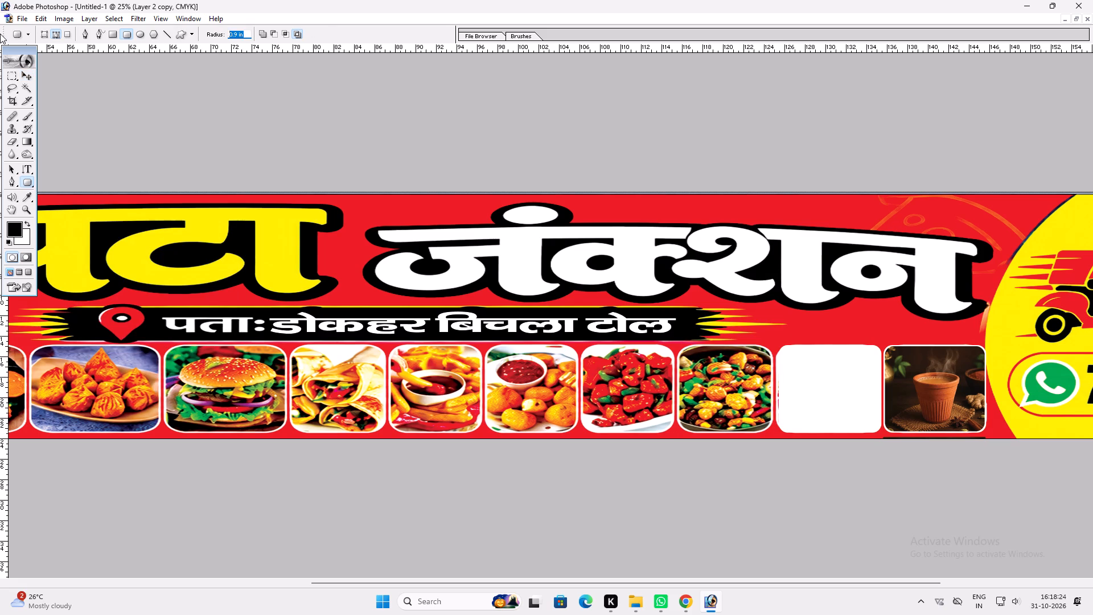
key("1")
left_click_drag(681, 347, 749, 404)
left_click_drag(749, 404, 771, 431)
key("ctrl+t")
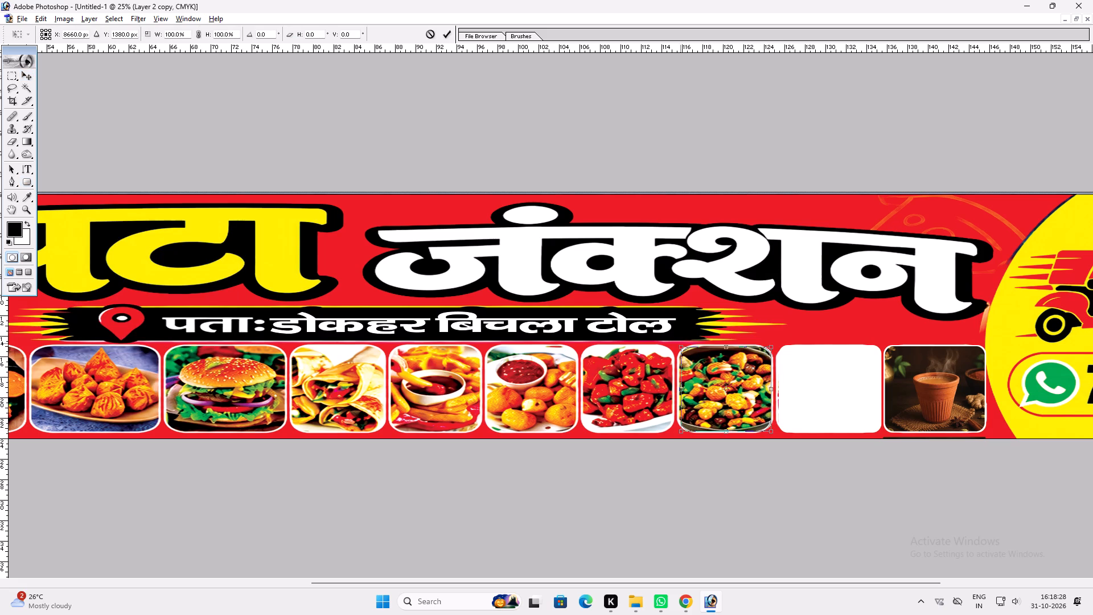
left_click(680, 343, "alt+shift")
key("shift+Return")
key("ctrl+Return")
key("ctrl+Return")
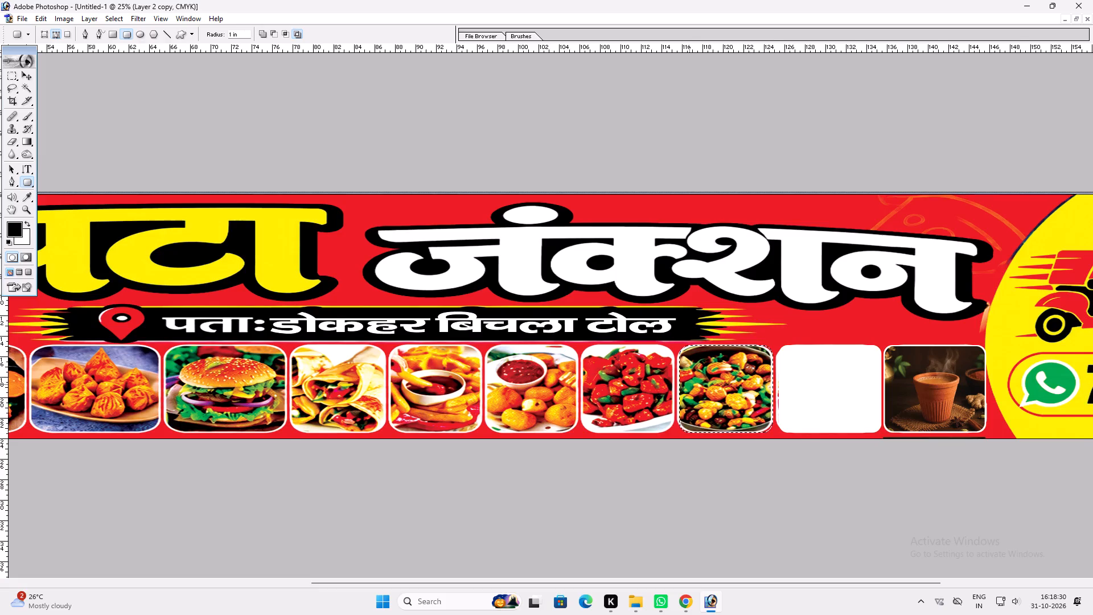
Copy the selected area from the Background, paste it above all layers and stretch it to cover the stir-fry picture.
key("ctrl+shift+equal")
key("v")
key("v")
right_click(840, 319)
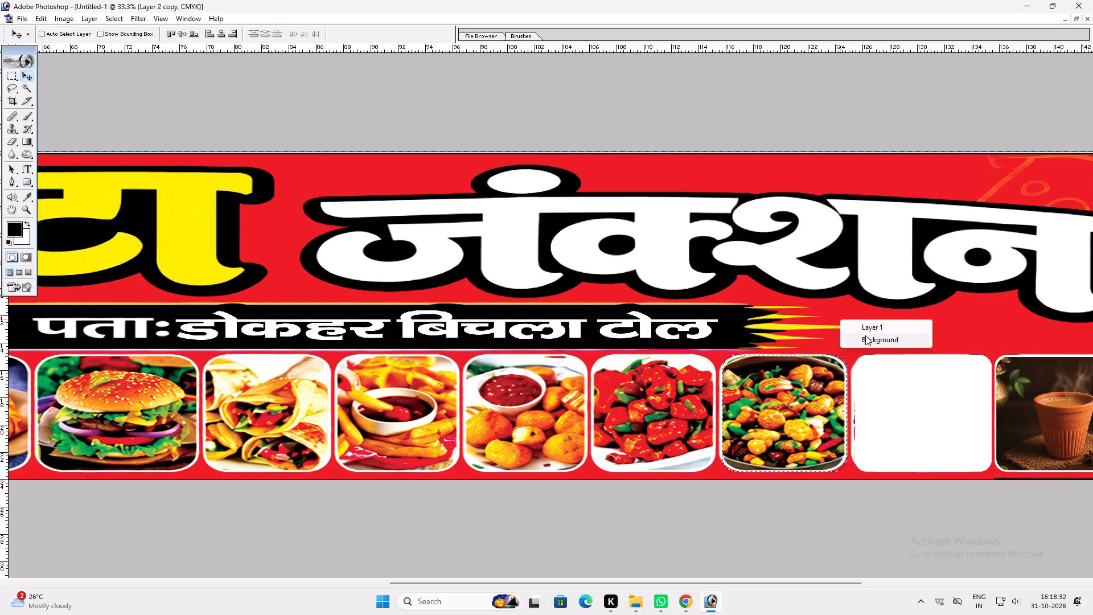
left_click(865, 335)
key("ctrl+c")
key("ctrl+v")
key("ctrl+shift+bracketright")
key("ctrl+t")
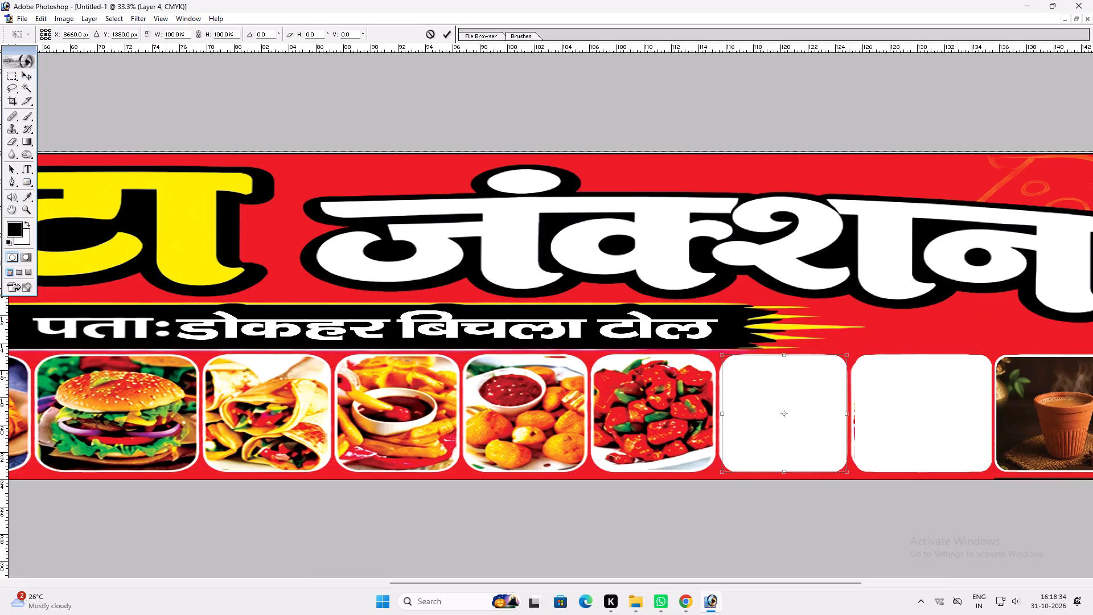
left_click(724, 381, "shift")
key("shift+Return")
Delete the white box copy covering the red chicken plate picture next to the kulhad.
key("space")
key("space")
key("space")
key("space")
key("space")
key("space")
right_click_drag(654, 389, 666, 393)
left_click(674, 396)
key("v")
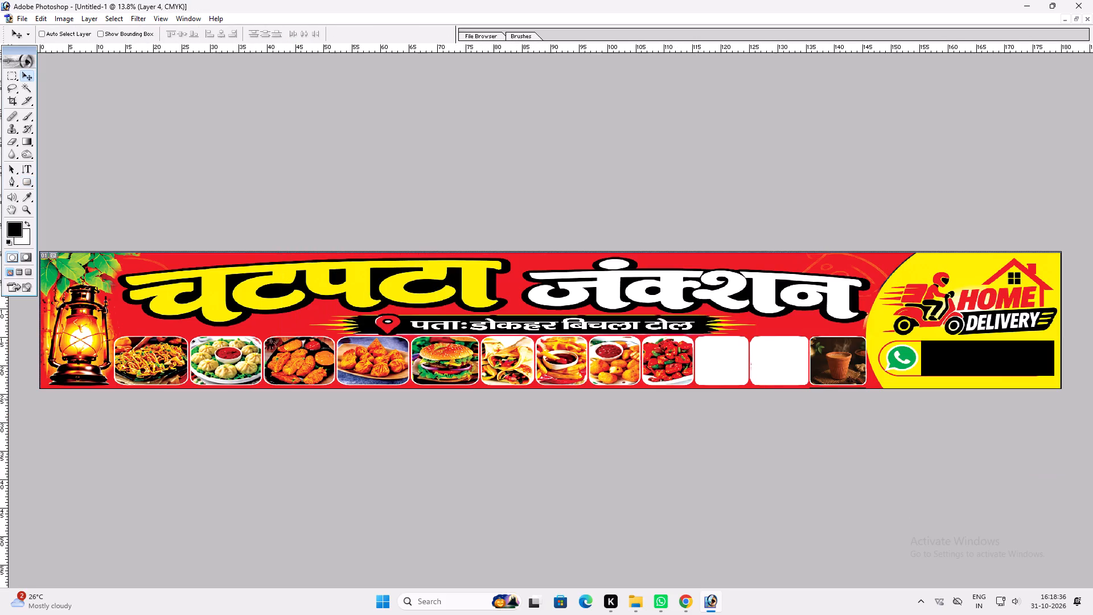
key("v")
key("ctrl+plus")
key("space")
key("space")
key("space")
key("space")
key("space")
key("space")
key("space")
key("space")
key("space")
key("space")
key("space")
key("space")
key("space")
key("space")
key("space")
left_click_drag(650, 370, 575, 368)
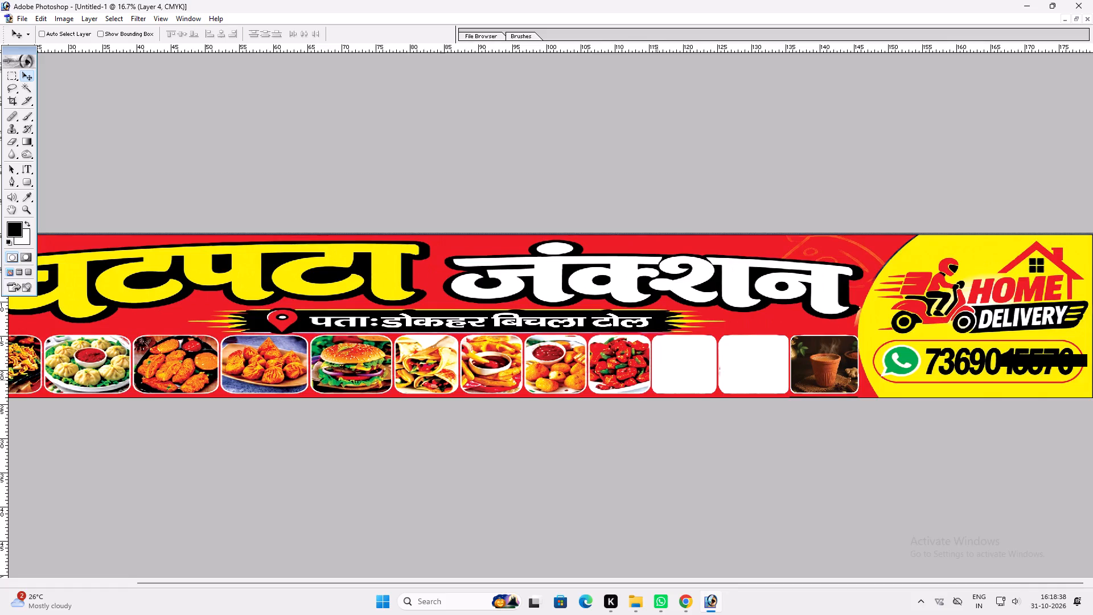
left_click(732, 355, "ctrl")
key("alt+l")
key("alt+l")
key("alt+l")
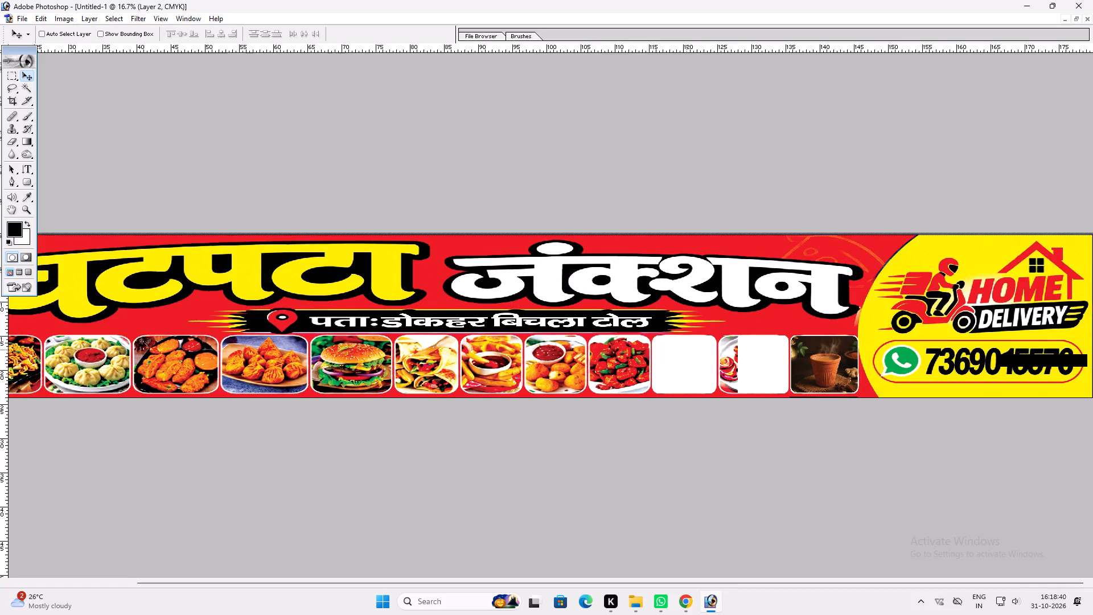
Scale the white box over the stir-fry picture to 96.1%.
left_click(687, 350, "ctrl")
key("ctrl+t")
left_click(716, 395, "alt+shift")
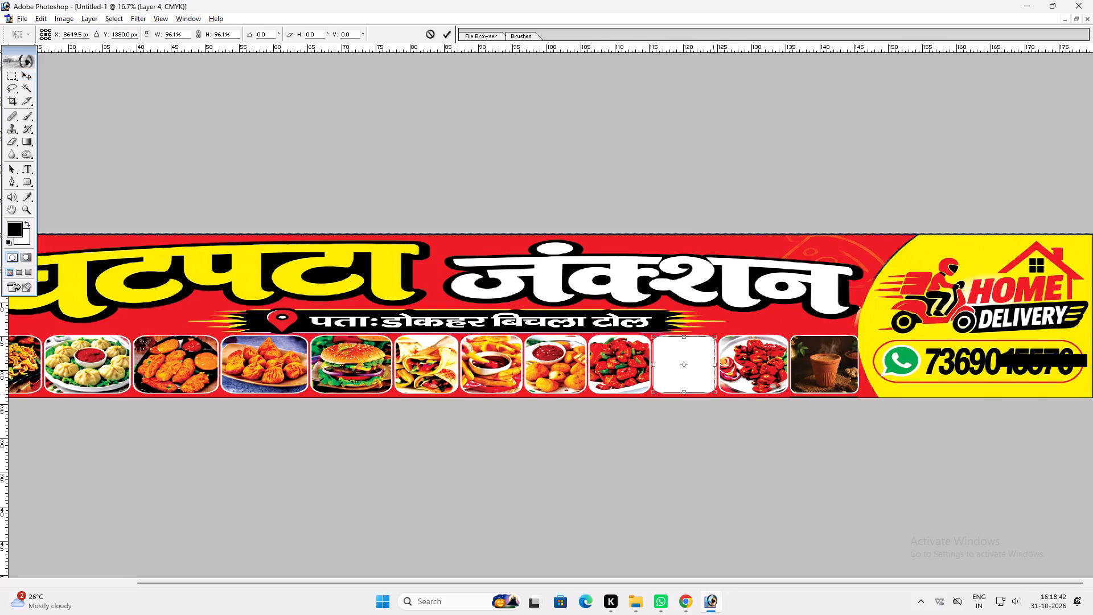
key("shift+Return")
Give the scaled white box an outside stroke of 11 px in white.
key("alt+l")
type("yk")
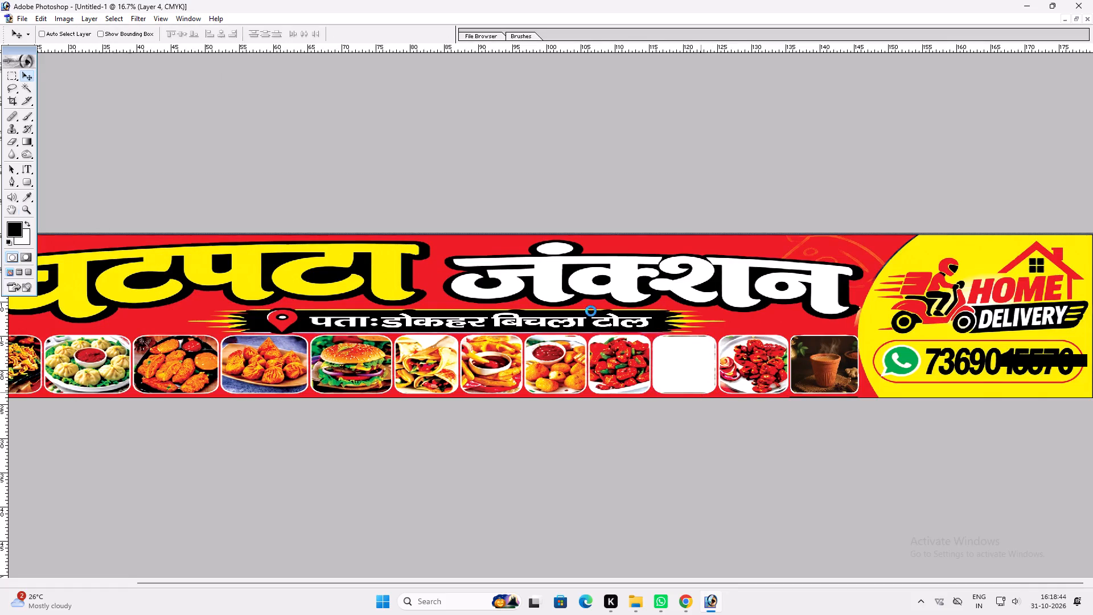
scroll(830, 396, "up", 8)
left_click(931, 369)
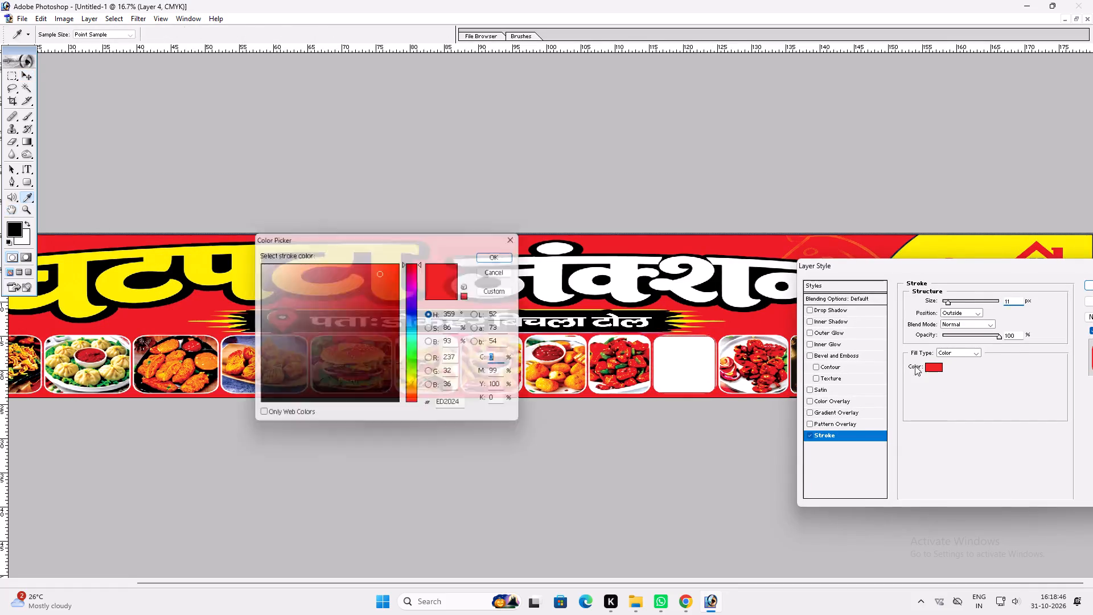
left_click_drag(346, 306, 114, 256)
key("Return")
key("Return")
key("v")
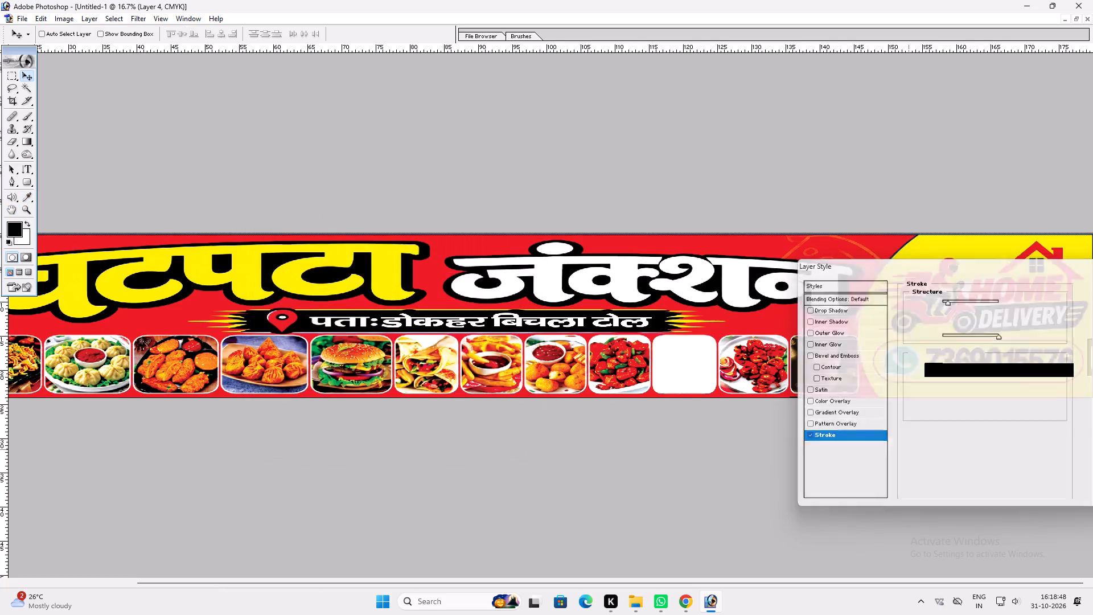
Duplicate the stroked white box onto the red chicken plate picture beside the kulhad picture.
left_click_drag(711, 359, 779, 365, "alt+shift")
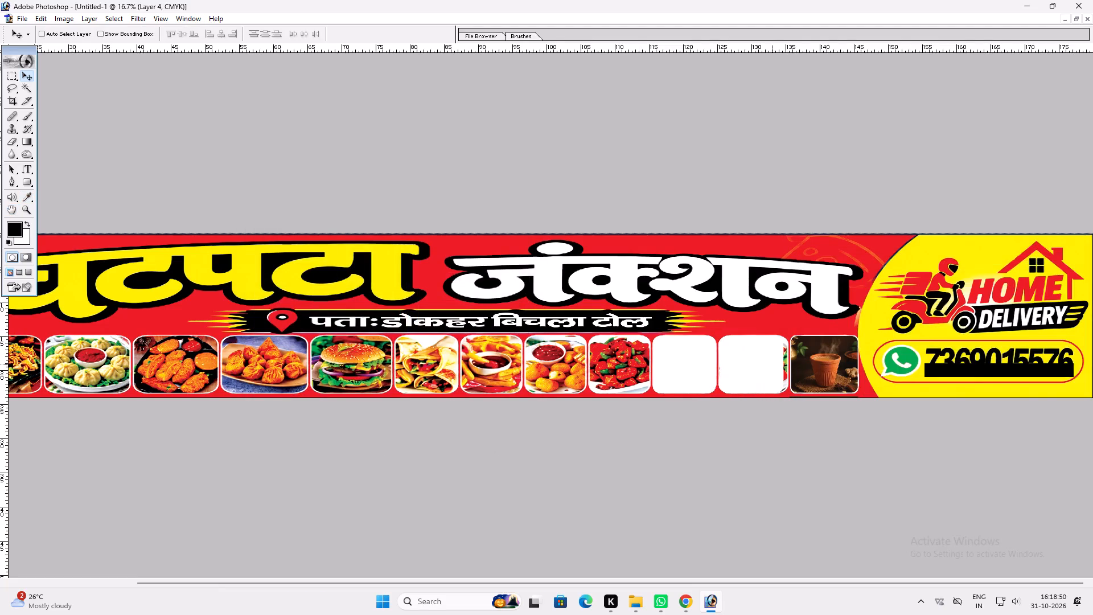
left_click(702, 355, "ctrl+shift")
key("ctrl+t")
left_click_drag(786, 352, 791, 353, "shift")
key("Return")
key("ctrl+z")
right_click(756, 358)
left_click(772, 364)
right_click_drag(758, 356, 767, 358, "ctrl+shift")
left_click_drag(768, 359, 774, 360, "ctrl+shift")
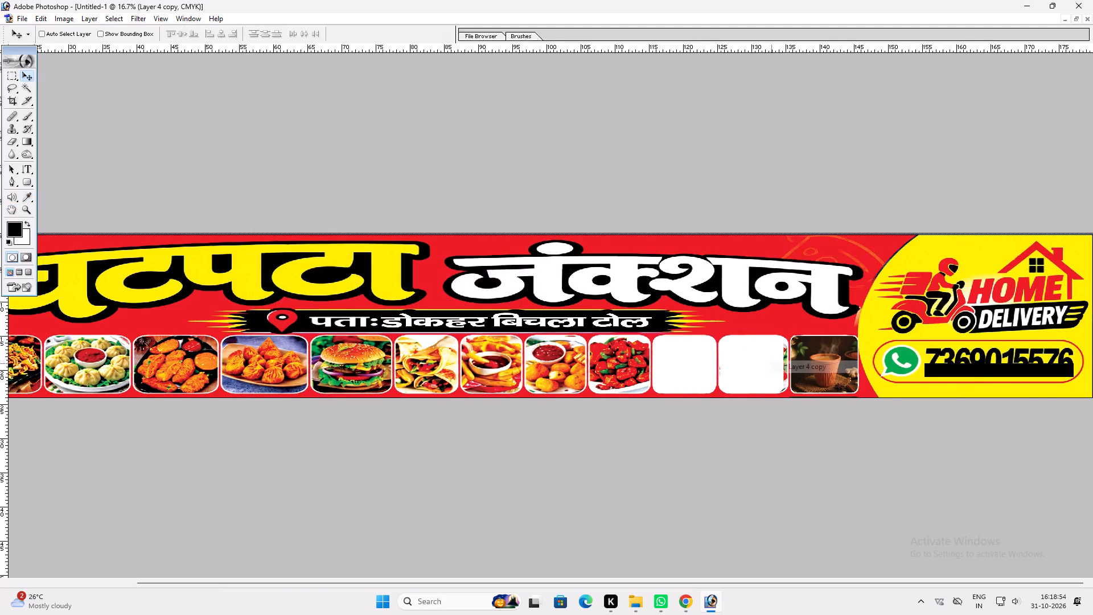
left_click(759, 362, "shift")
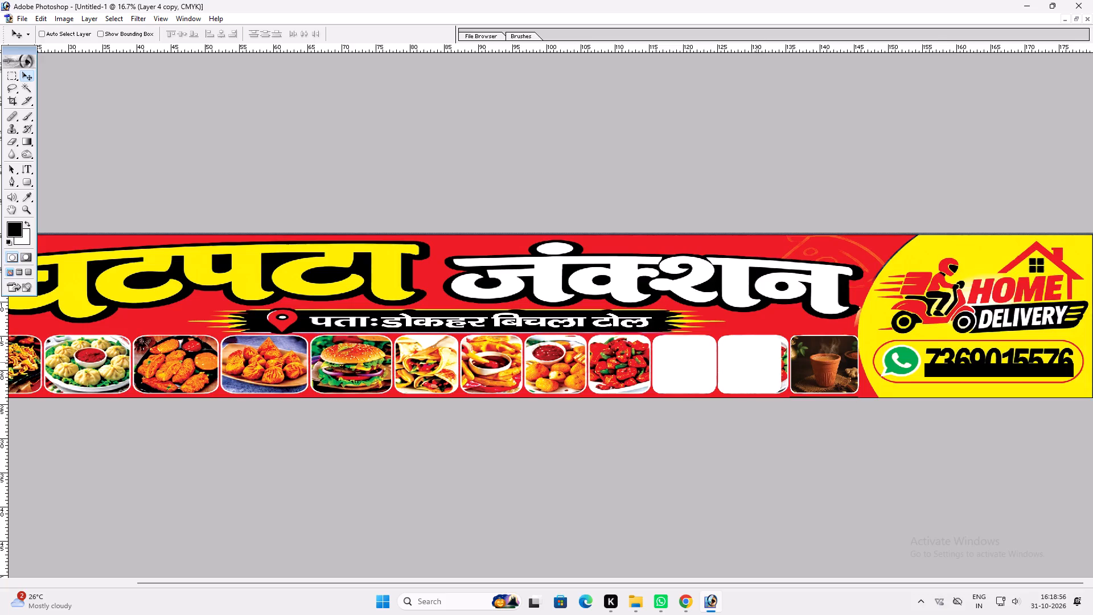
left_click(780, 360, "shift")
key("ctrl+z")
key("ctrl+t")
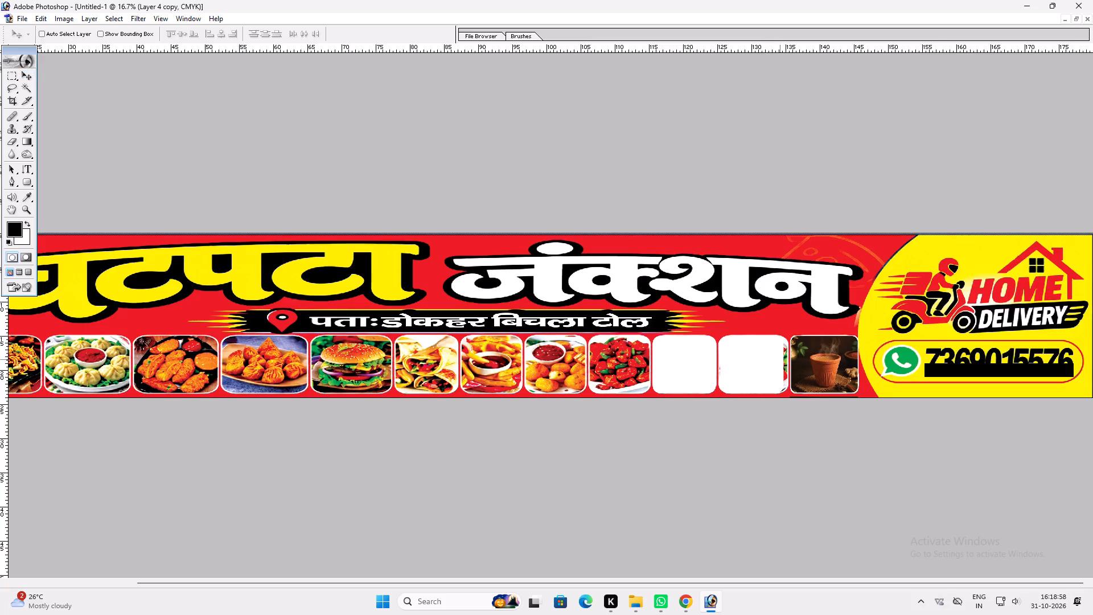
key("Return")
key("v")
Enlarge the copied white box to cover the whole red chicken plate picture, and nudge it slightly right.
left_click(772, 368, "shift")
key("ctrl+t")
left_click_drag(783, 366, 784, 366, "shift")
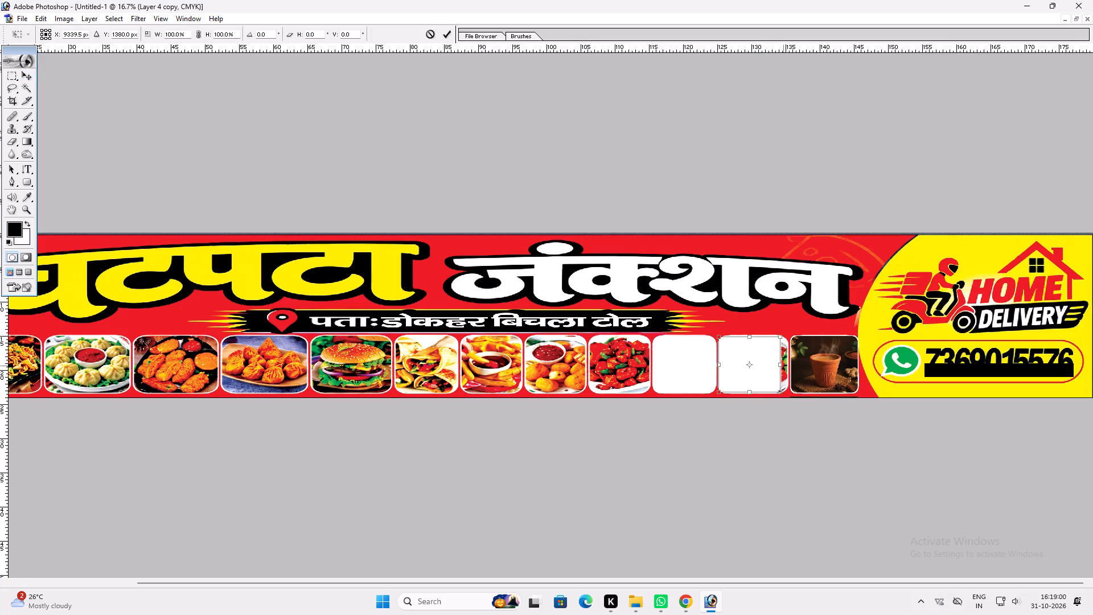
left_click_drag(784, 366, 790, 365, "shift")
key("shift+Return")
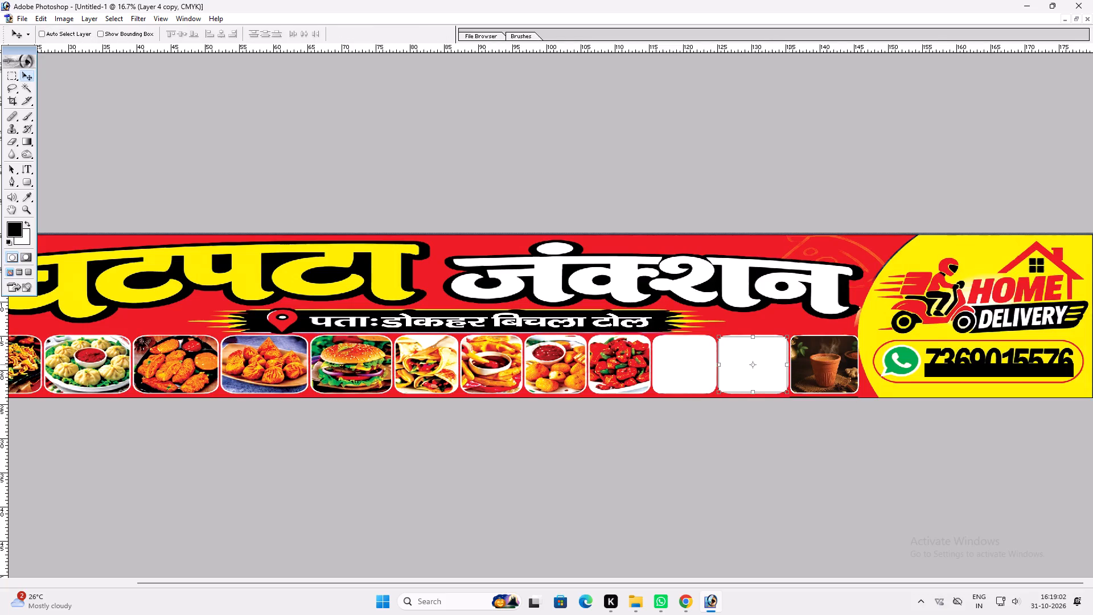
key("v")
key("ctrl+t")
left_click_drag(757, 337, 765, 335, "shift")
key("shift+Return")
key("v")
key("space")
right_click_drag(747, 356, 755, 358)
left_click_drag(769, 364, 778, 367)
key("v")
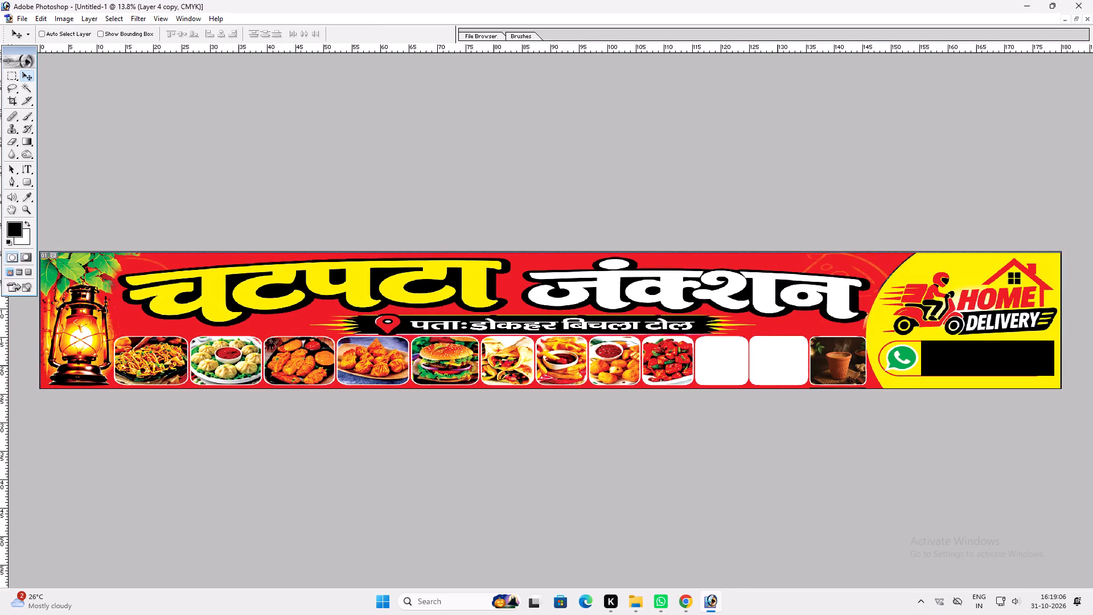
key("Right")
Duplicate the stir-fry cell's white box onto the neighbouring red chilli chicken picture.
key("ctrl+plus")
key("space")
key("space")
key("space")
key("space")
left_click_drag(776, 365, 753, 330)
left_click(751, 365, "ctrl")
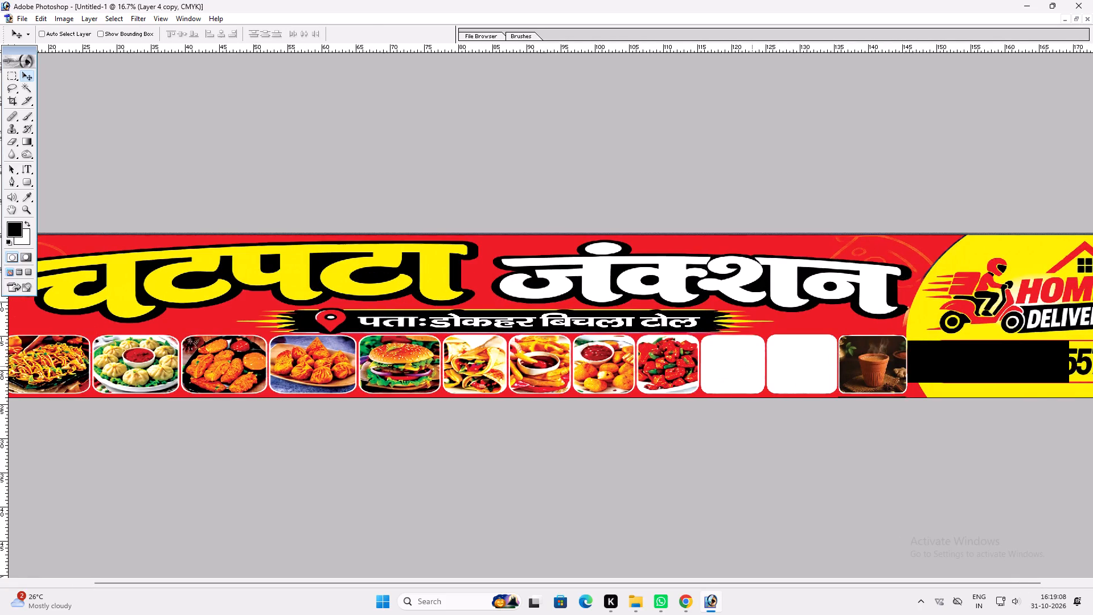
left_click_drag(748, 365, 683, 361, "alt")
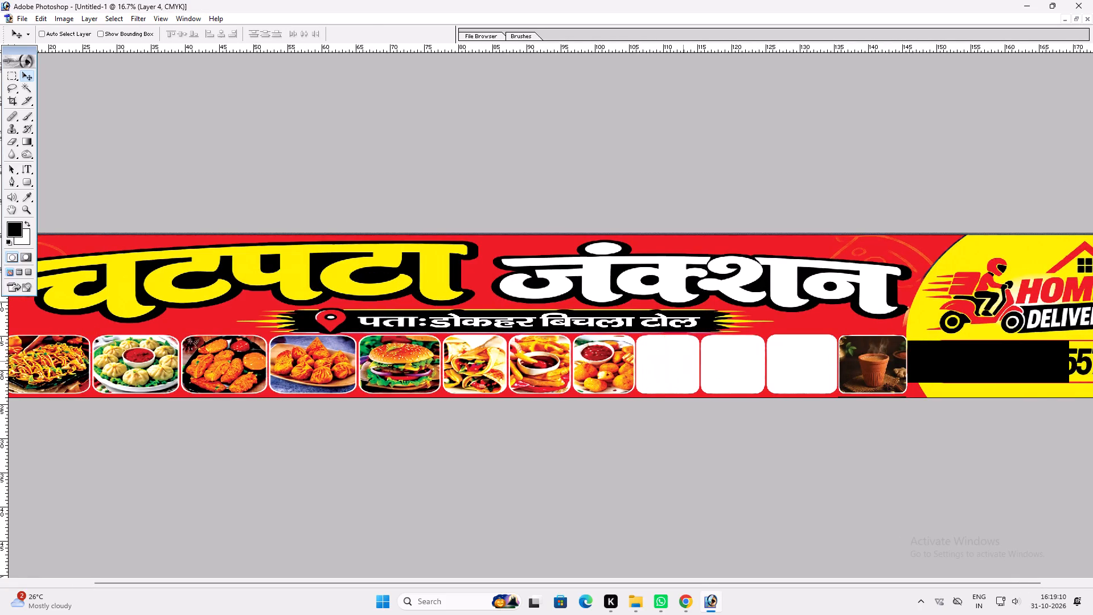
Nudge the middle of the three white boxes slightly right to even out the spacing.
key("ctrl+plus")
key("space")
key("space")
key("space")
key("space")
key("space")
right_click(704, 399)
left_click_drag(719, 404, 724, 406)
key("v")
key("ctrl+plus")
key("space")
key("space")
key("space")
key("space")
key("space")
key("space")
key("space")
left_click_drag(725, 406, 659, 372)
key("v")
left_click(695, 377, "ctrl")
key("Right")
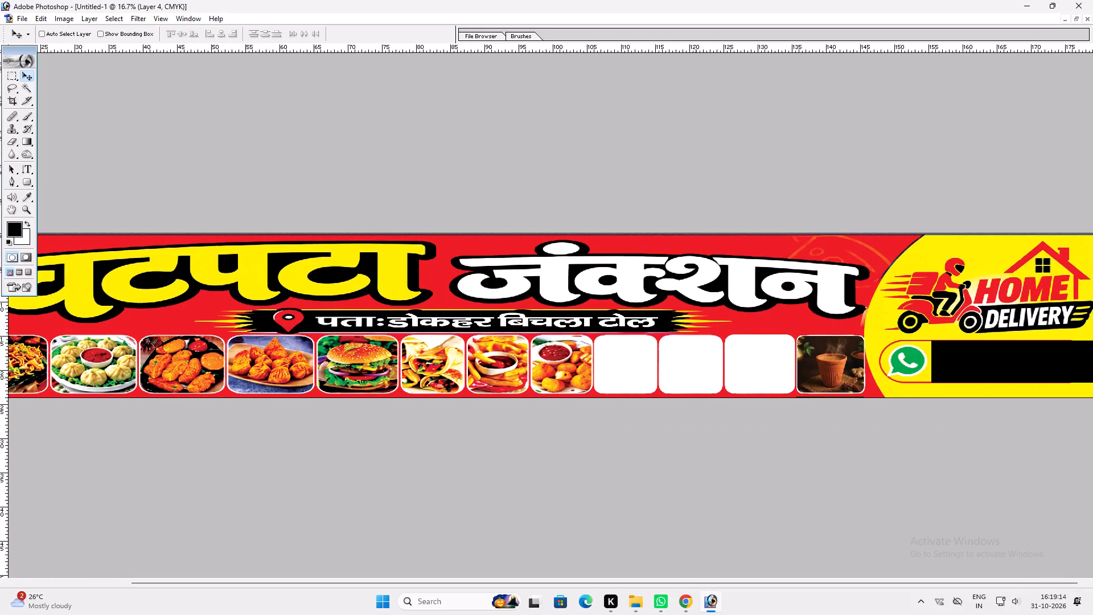
Switch to Chrome and select the Kulhad Tea query in the Google image search for replacement.
left_click(678, 597)
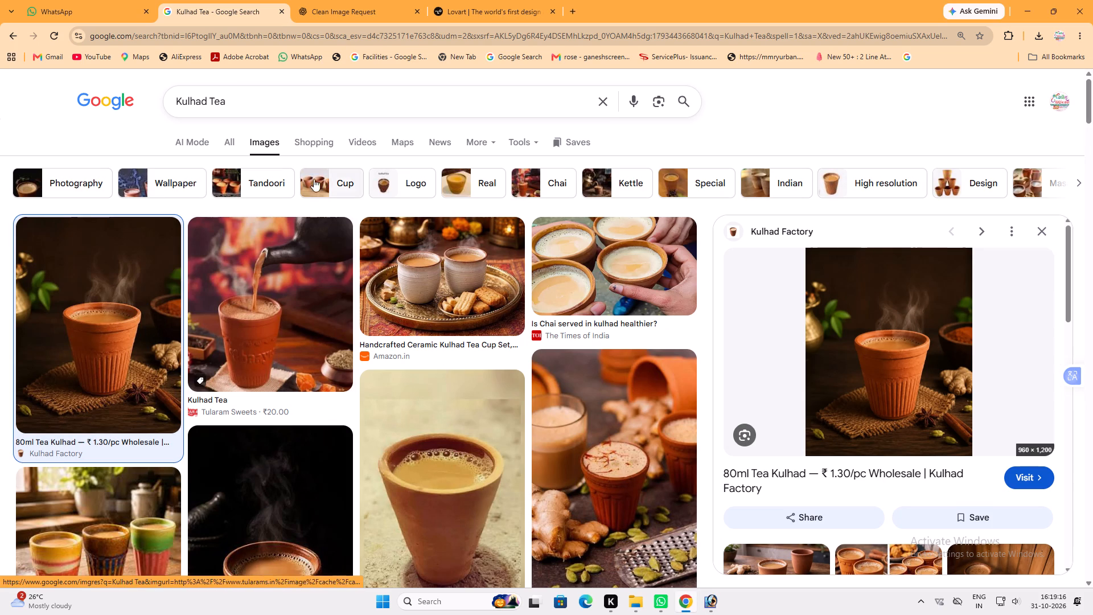
left_click(265, 96)
key("ctrl+a")
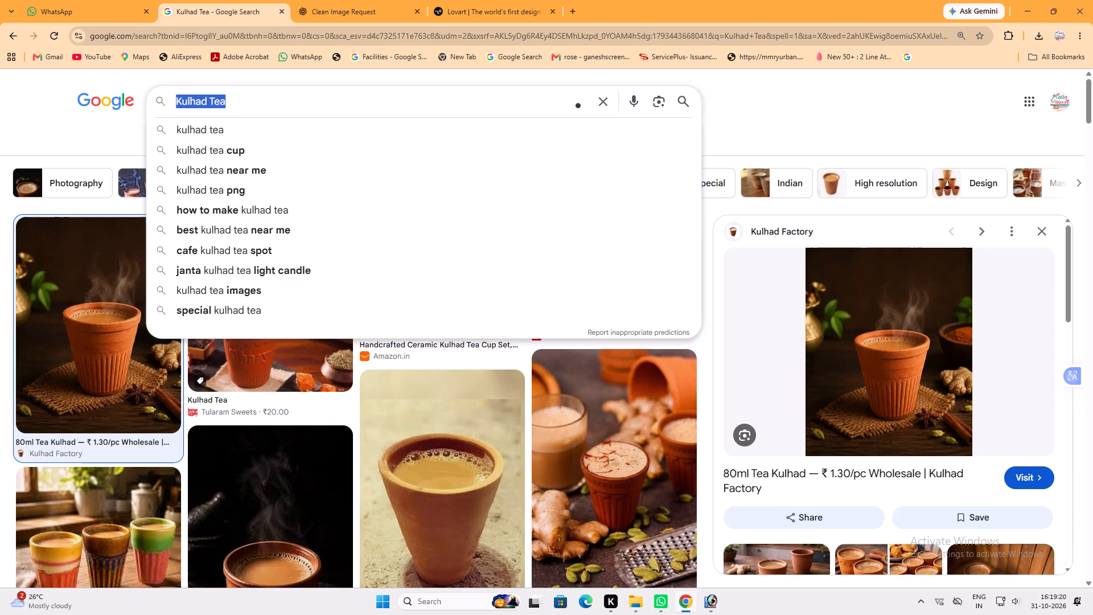
left_click(268, 105)
key("ctrl+a")
left_click(308, 109)
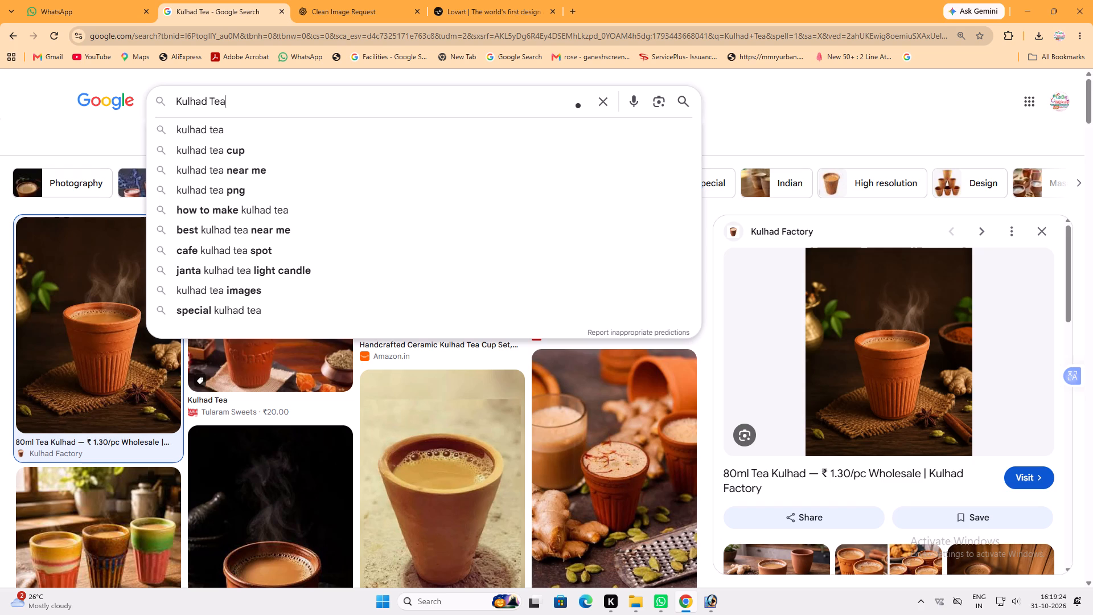
key("ctrl+a")
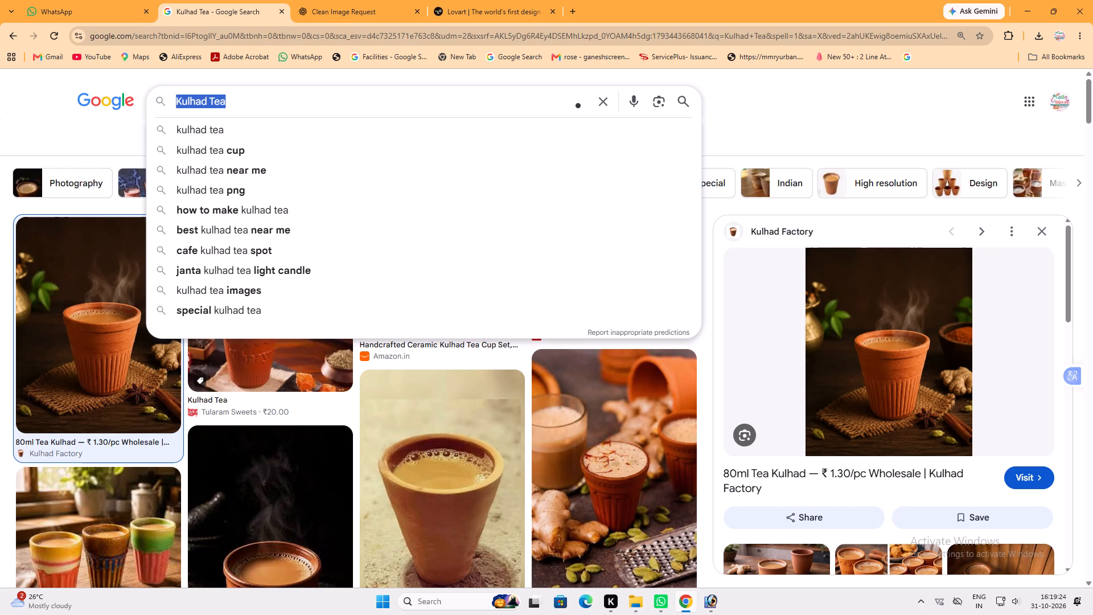
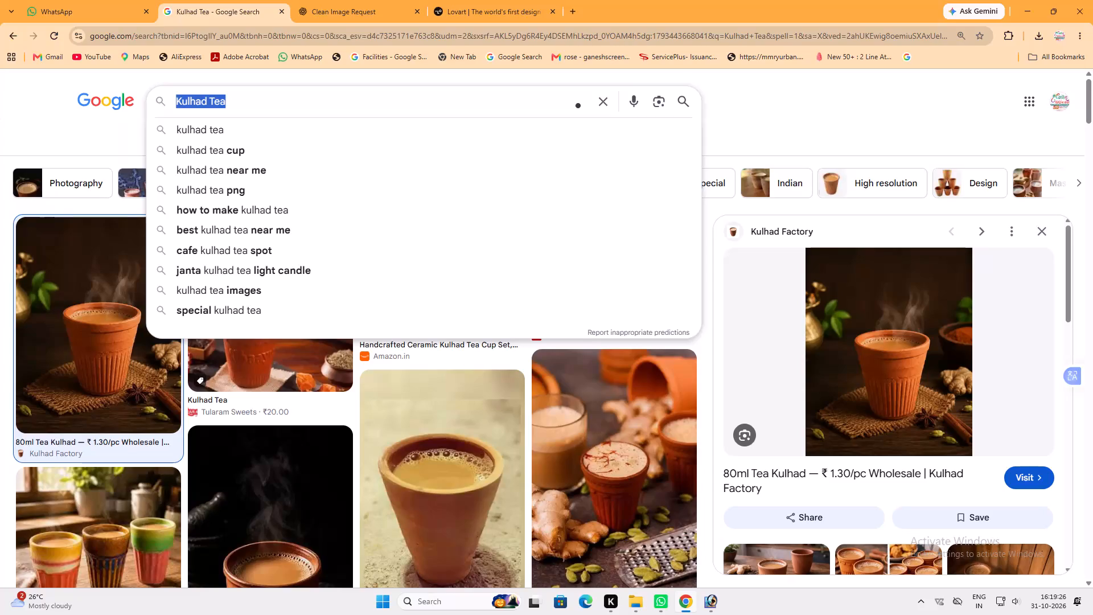
Search the images for Anda Roll and copy the Egg Roll Recipe picture showing a stack of stuffed rolls.
type("Anda")
key("space")
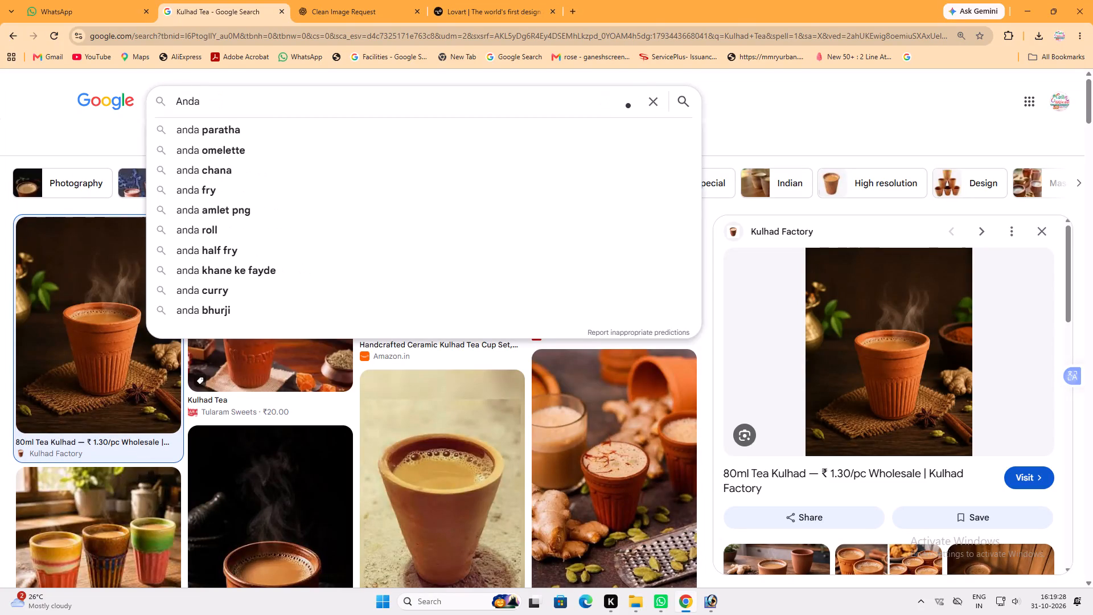
type("Roll")
key("space")
key("Return")
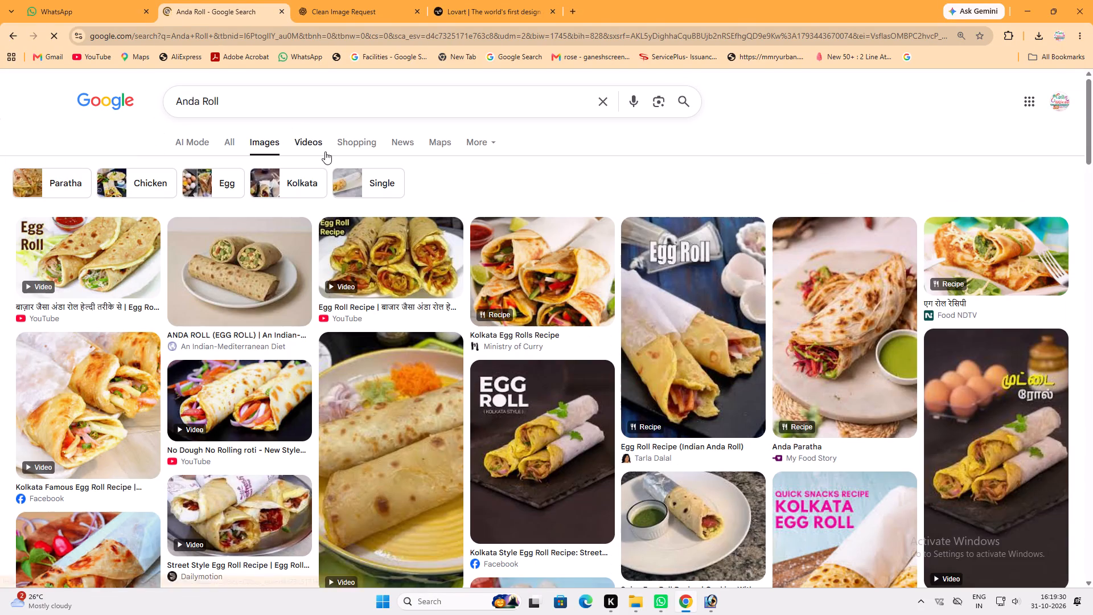
left_click(419, 247)
right_click(895, 317)
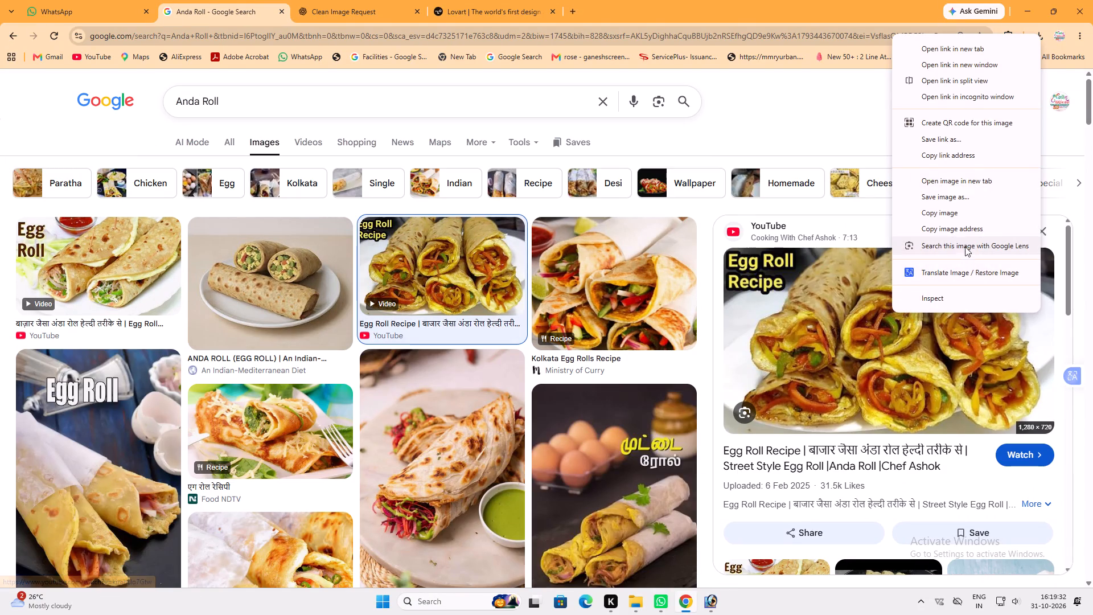
left_click(955, 220)
Switch to Photoshop, paste the egg roll picture at the front and place it at 50% opacity over the white box beside the tea.
left_click(715, 597)
key("ctrl+v")
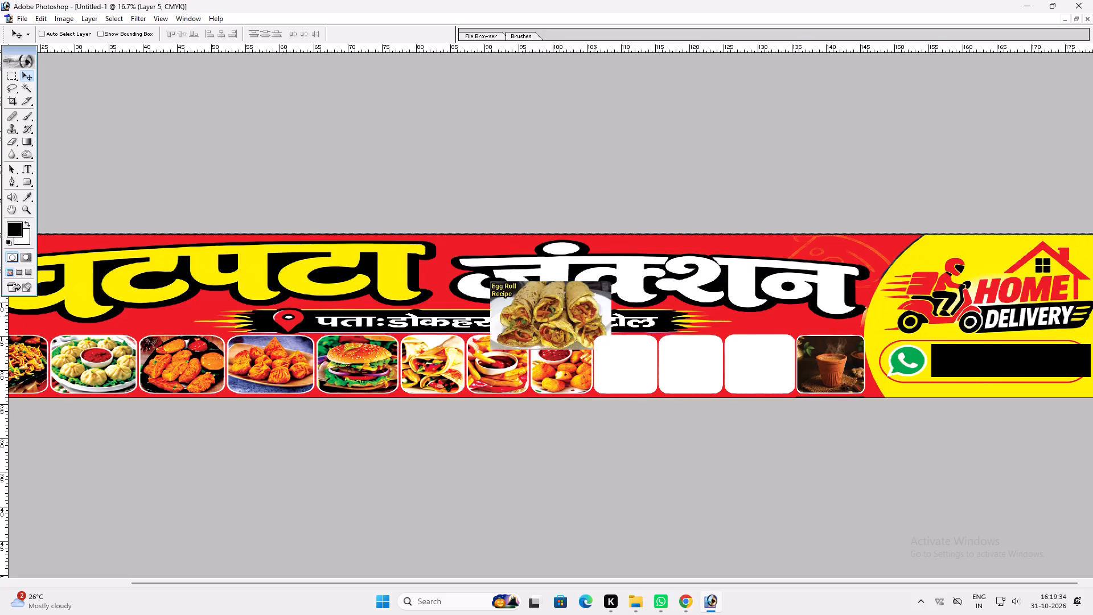
left_click_drag(595, 317, 721, 348)
key("ctrl+shift+bracketright")
type("v5v")
left_click_drag(722, 348, 730, 351)
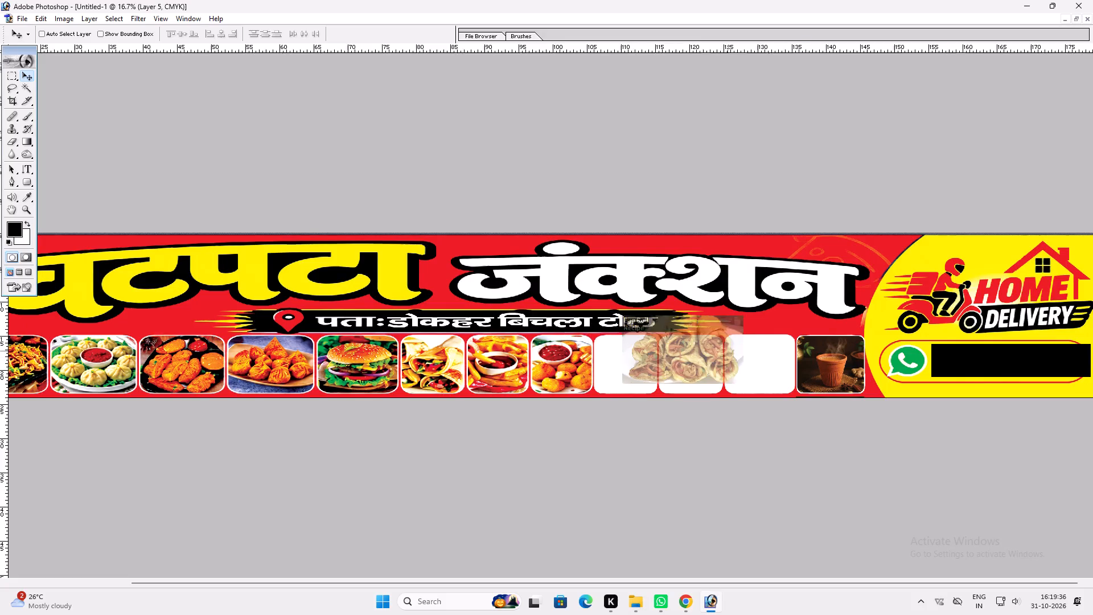
left_click_drag(730, 351, 783, 362)
Scale the egg roll picture down and stretch its height so it covers the white box beside the kulhad tea.
key("ctrl+t")
left_click_drag(675, 329, 692, 331, "alt+shift")
key("shift+Return")
key("v")
type("vv")
left_click_drag(769, 404, 781, 404)
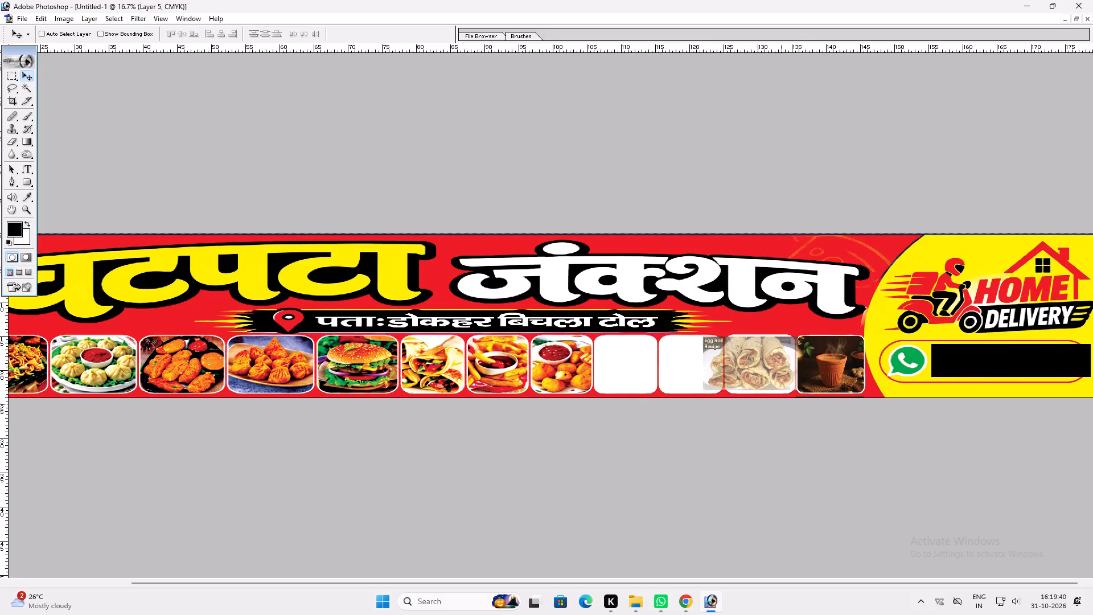
left_click_drag(781, 404, 780, 407)
key("ctrl+t")
left_click_drag(768, 337, 768, 329, "shift")
key("Return")
key("v")
key("v")
Trim the egg roll picture to the rounded white box beneath it and restore its opacity to 100%.
right_click(751, 346)
left_click(787, 367)
key("w")
left_click(832, 376)
key("v")
right_click(782, 375)
left_click(794, 379)
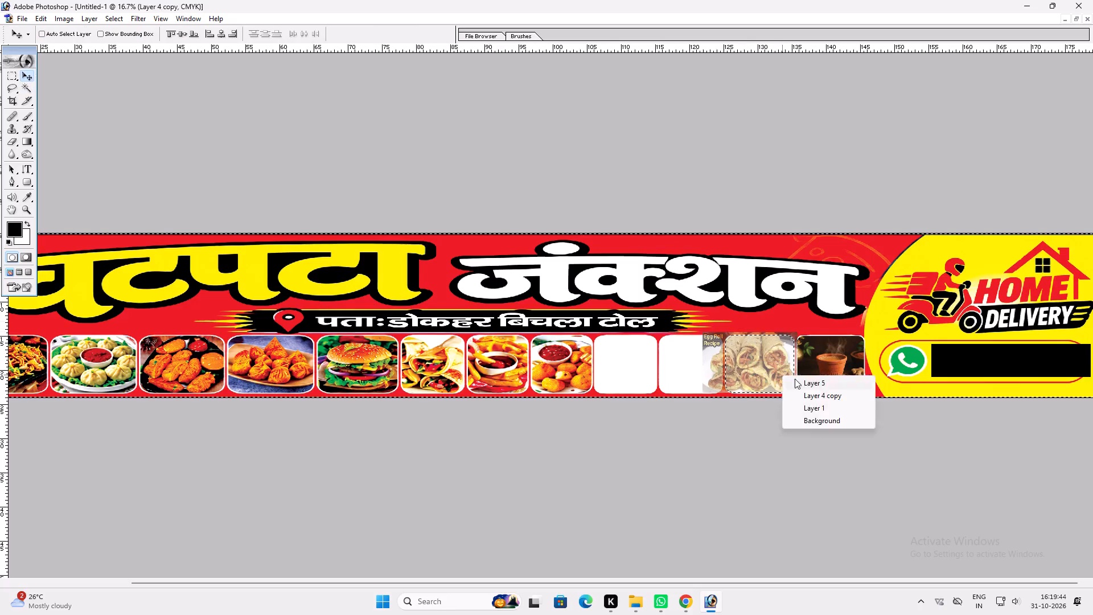
key("Delete")
key("ctrl+d")
type("0vvv")
key("v")
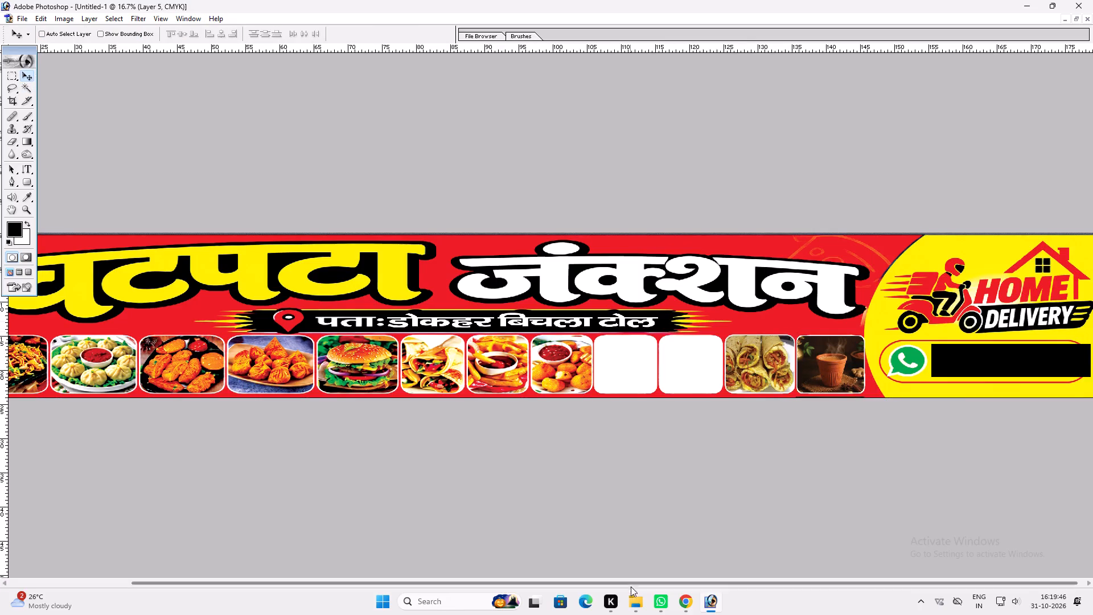
Switch to Chrome, search the images for Chicken pokara and copy the Yummy Indian Kitchen picture of red pakora on a white plate.
left_click(677, 598)
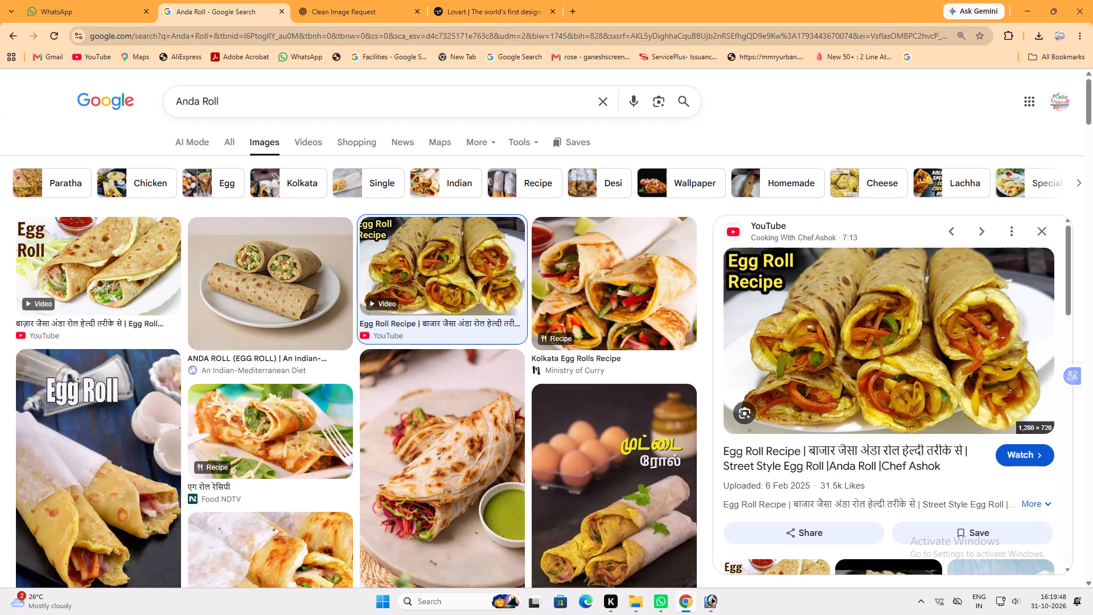
left_click(281, 102)
key("ctrl+a")
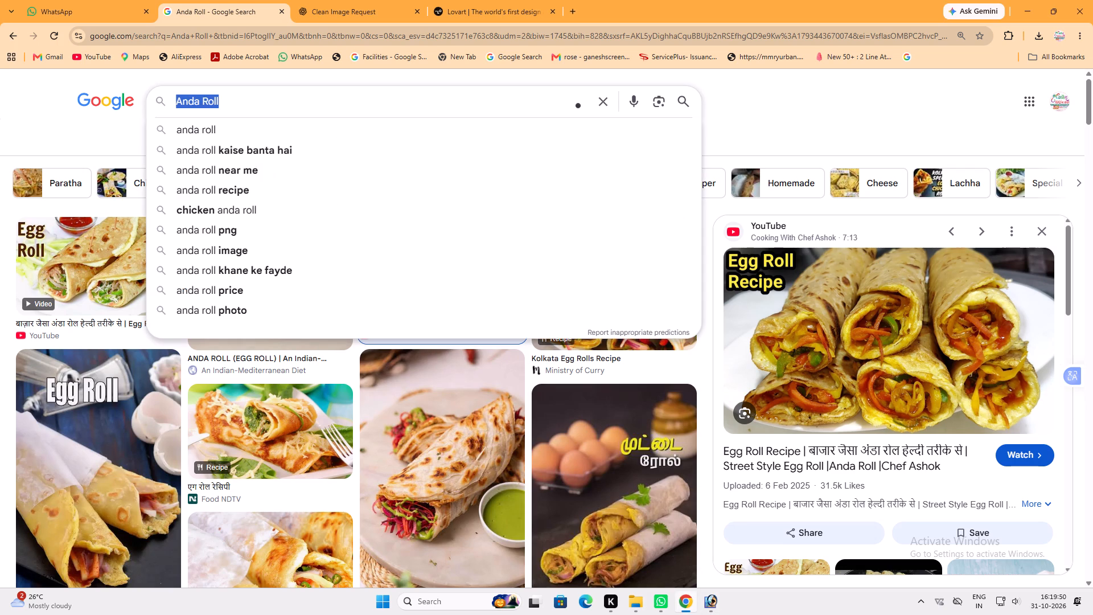
type("Chicken pokara")
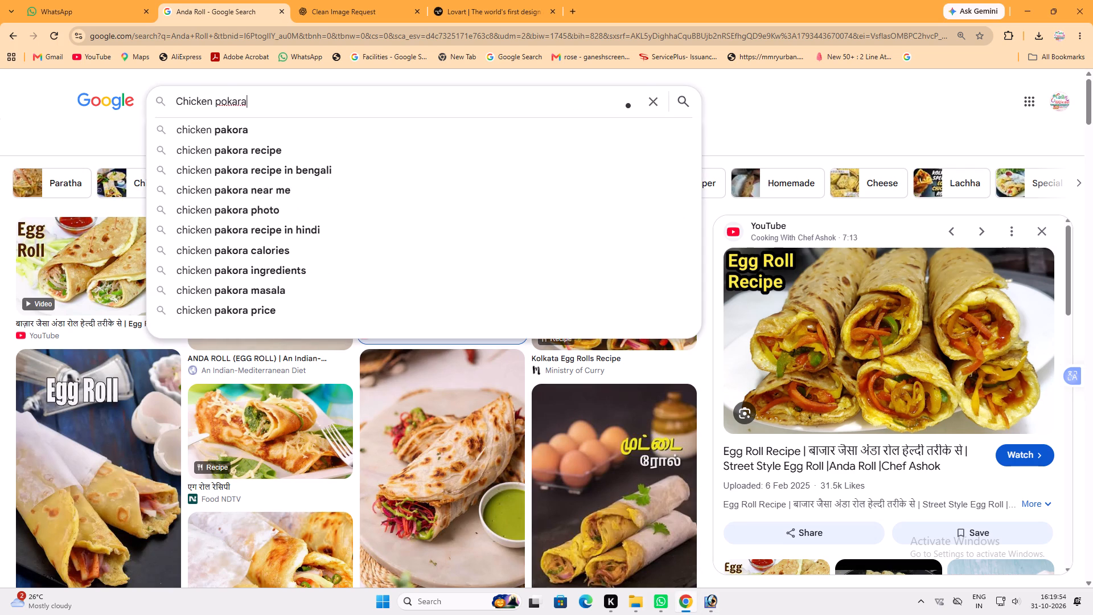
key("Return")
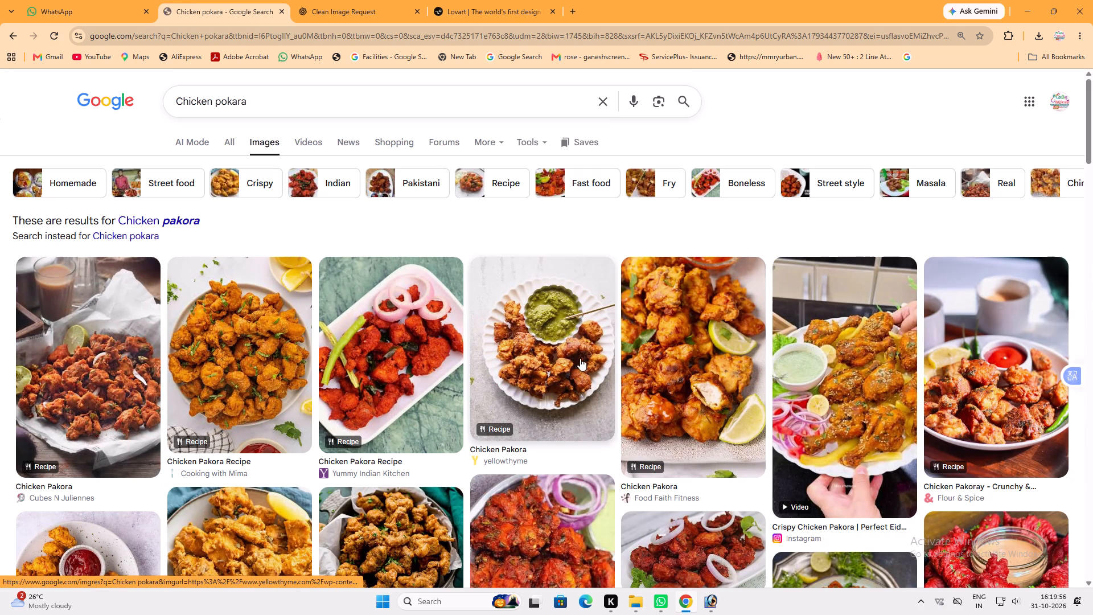
scroll(726, 335, "down", 1)
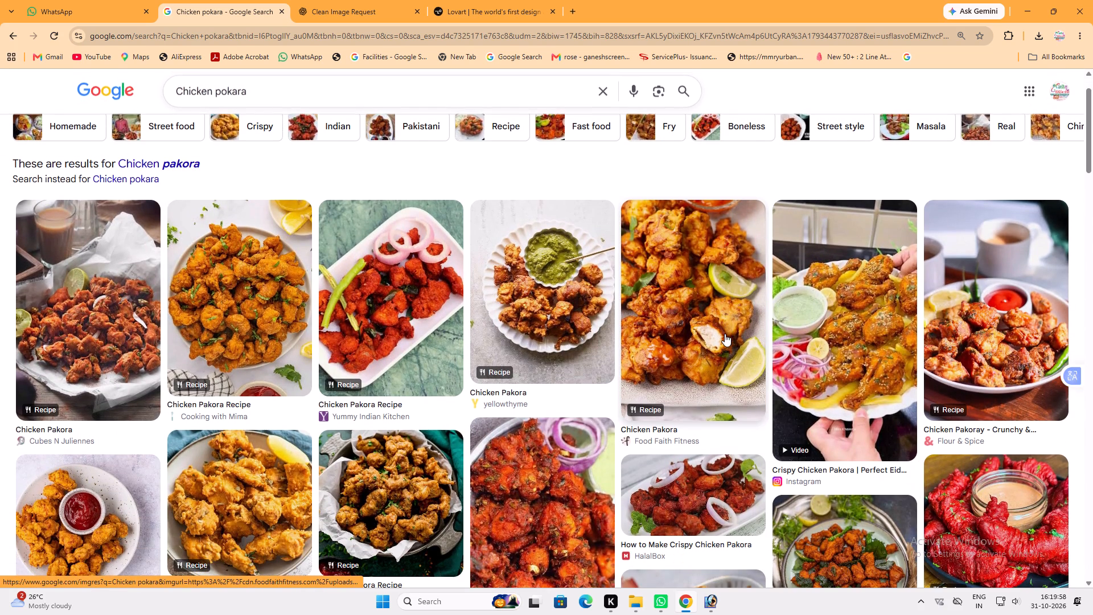
scroll(501, 310, "down", 2)
left_click(420, 200)
right_click(881, 310)
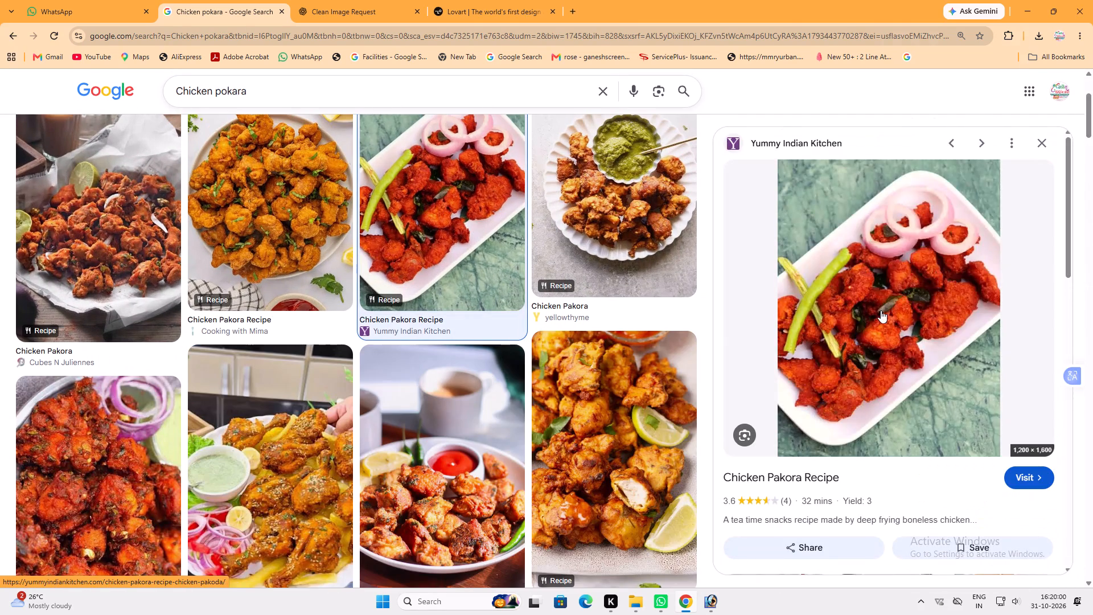
left_click(927, 210)
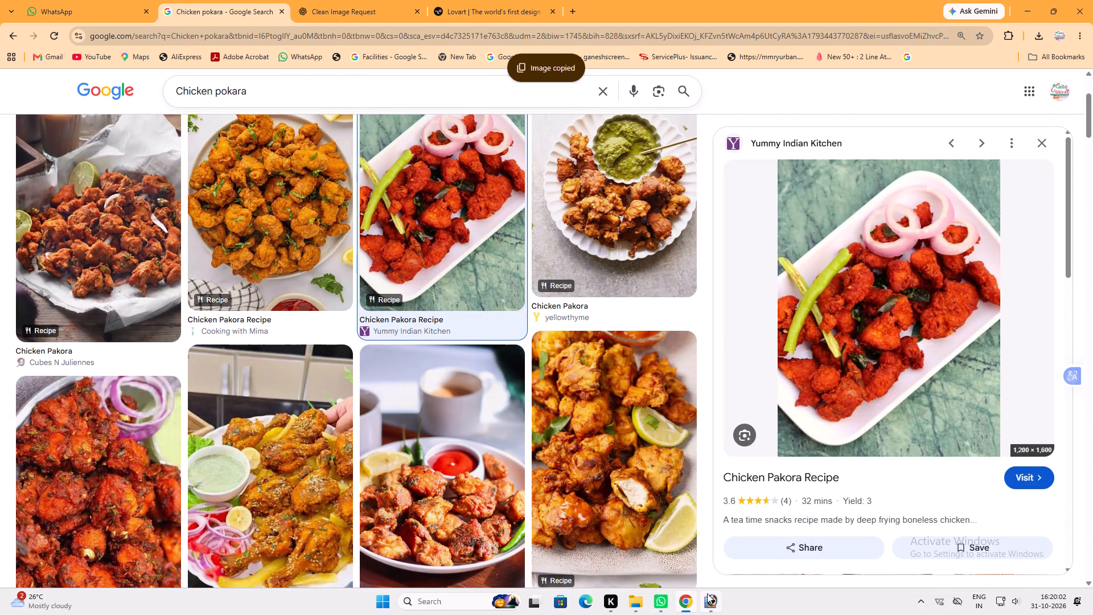
Paste the chicken pakora picture into the Photoshop banner and scale it at 50% opacity over the white box beside the egg rolls.
left_click(703, 597)
key("ctrl+v")
key("v")
left_click_drag(541, 300, 668, 345)
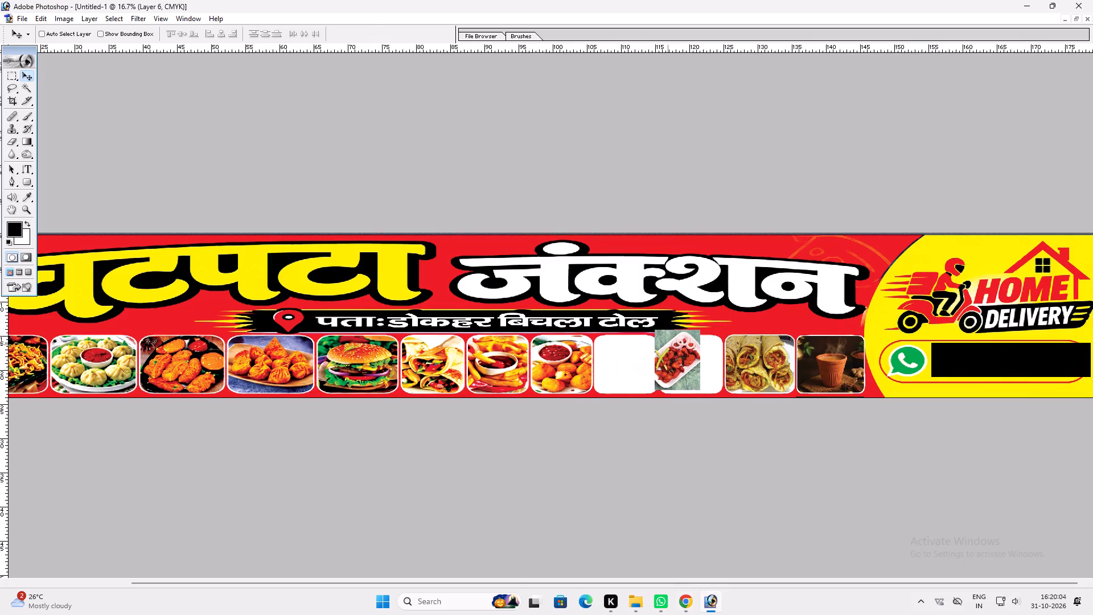
key("ctrl+t")
left_click_drag(701, 330, 712, 321, "alt+shift")
key("shift+Return")
type("v5vv")
left_click_drag(703, 345, 718, 353)
key("ctrl+t")
left_click_drag(659, 354, 652, 355, "ctrl")
key("shift+Return")
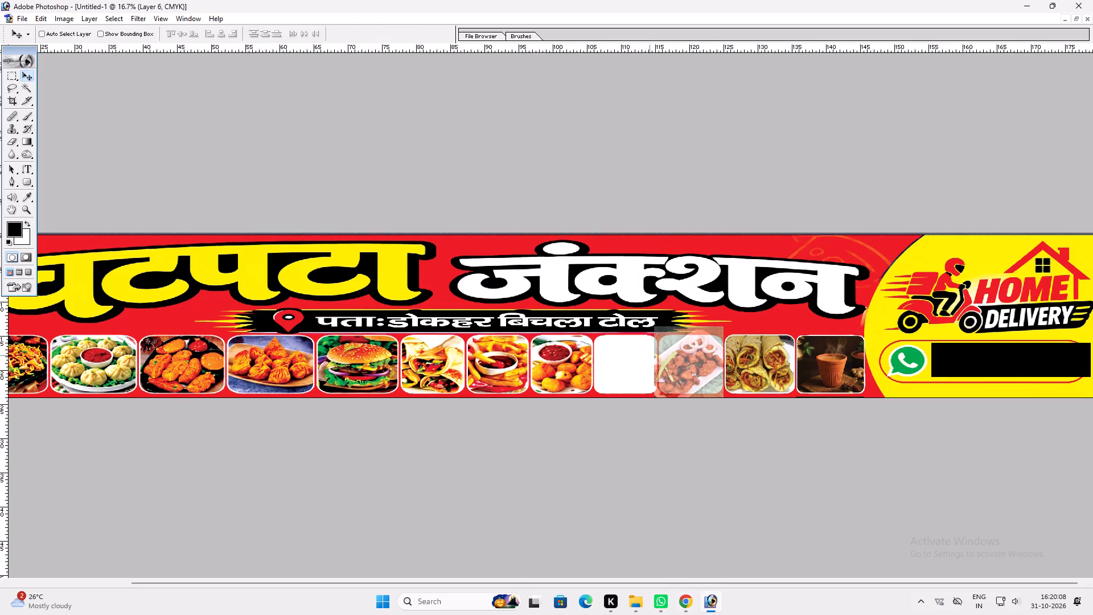
key("v")
Trim the chicken pakora picture to the rounded white box beneath it and restore its opacity to 100%.
right_click(678, 355)
left_click(712, 374)
left_click(753, 383)
key("w")
left_click(744, 380)
key("v")
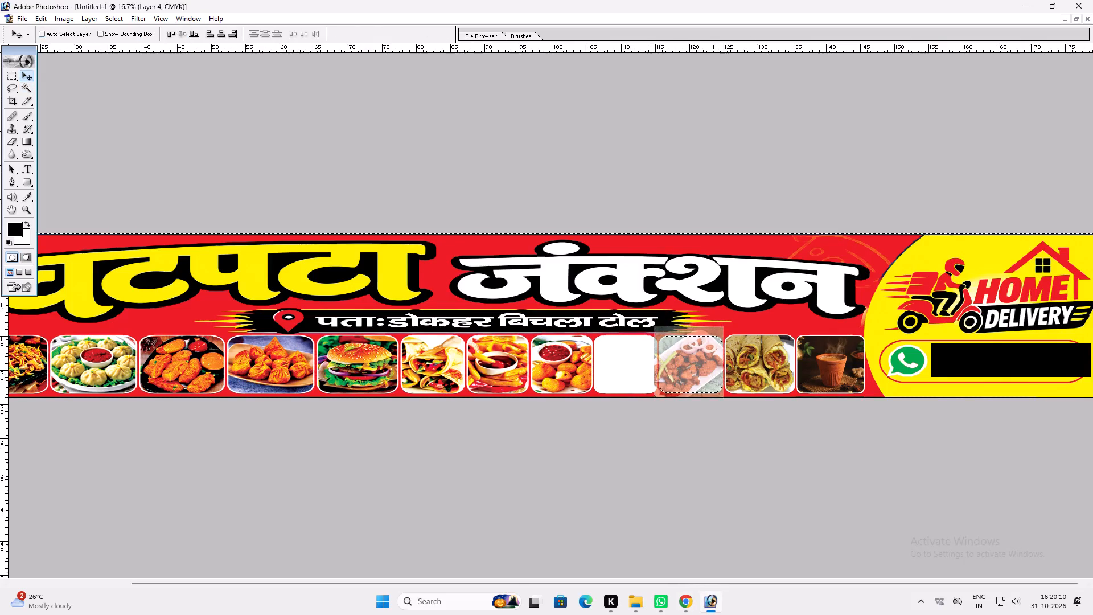
right_click(706, 367)
left_click(721, 372)
key("Delete")
key("ctrl+d")
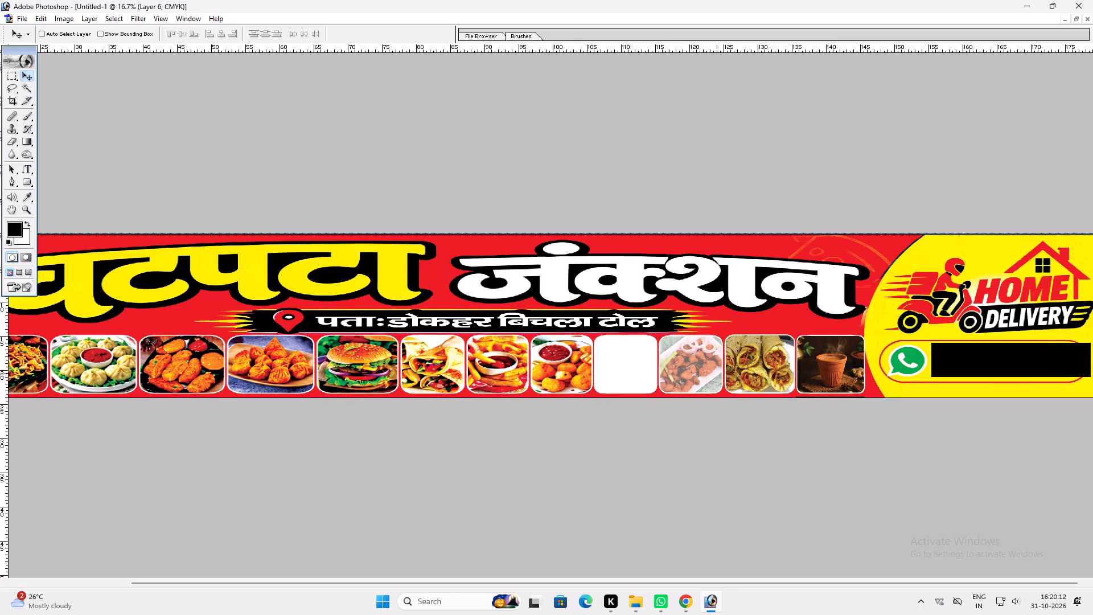
key("0")
key("ctrl+plus")
key("space")
key("space")
left_click_drag(716, 375, 686, 358)
key("v")
key("v")
Switch to Chrome and search the images for Frai Chicken, using the suggested spelling Fried Chicken.
left_click(687, 600)
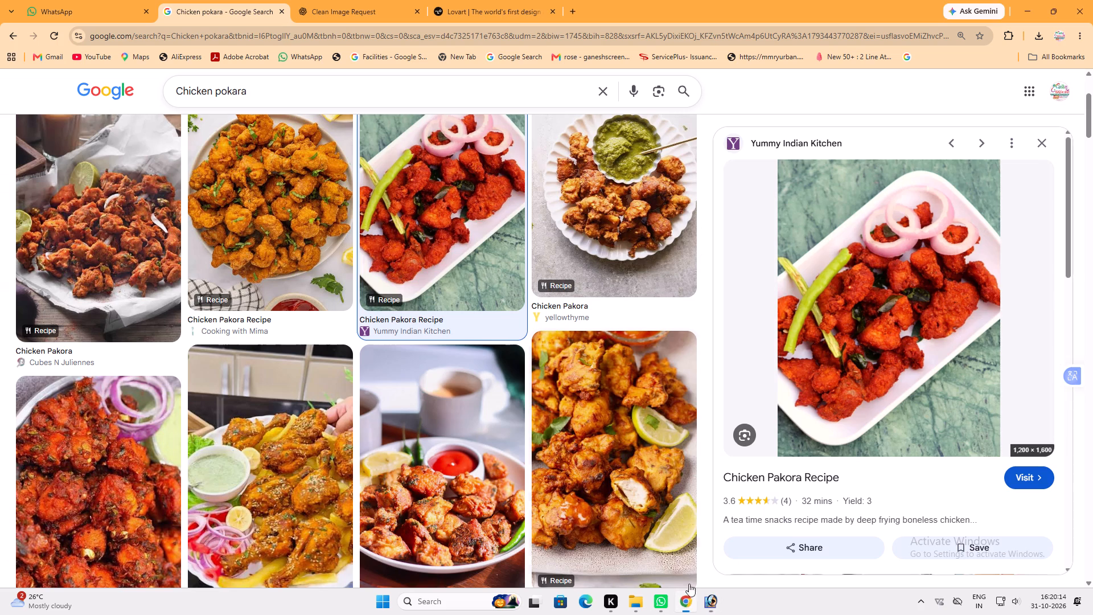
scroll(876, 379, "down", 6)
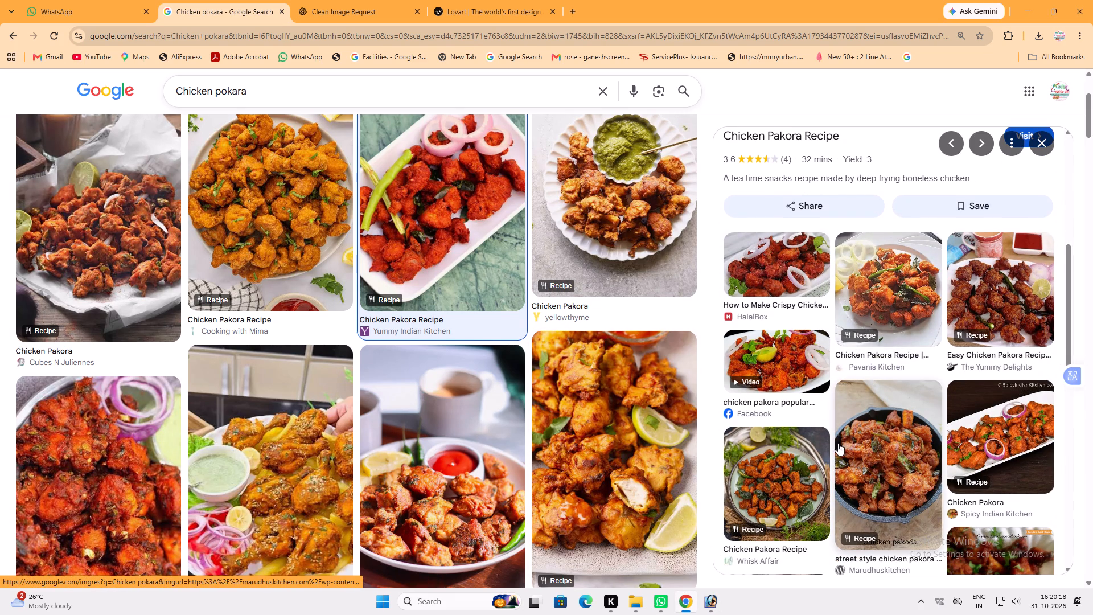
left_click(282, 84)
key("ctrl+a")
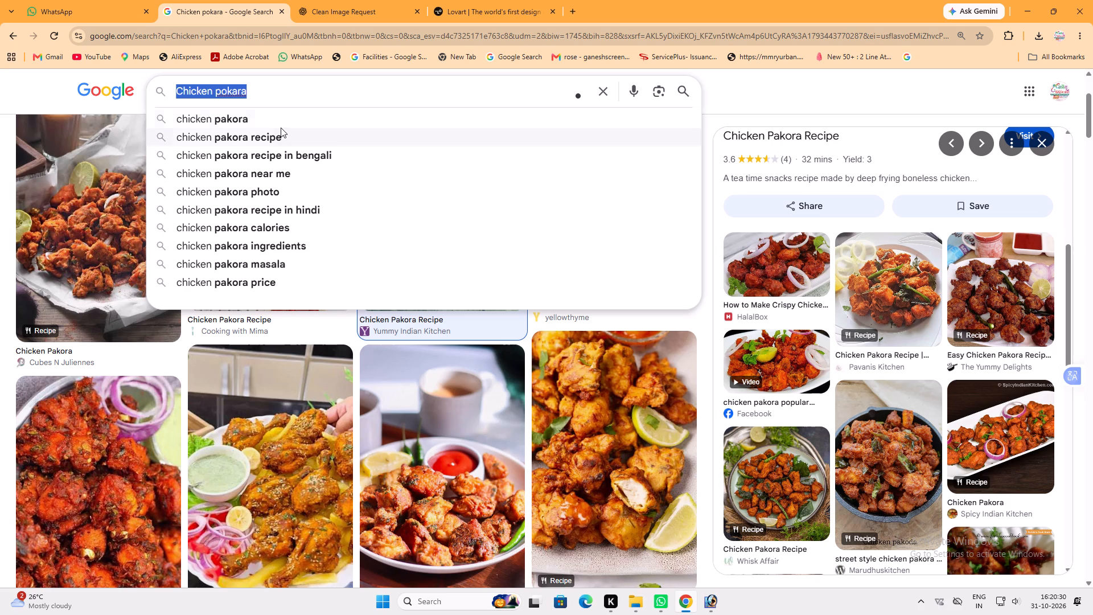
double_click(282, 96)
triple_click(282, 96)
left_click(282, 96)
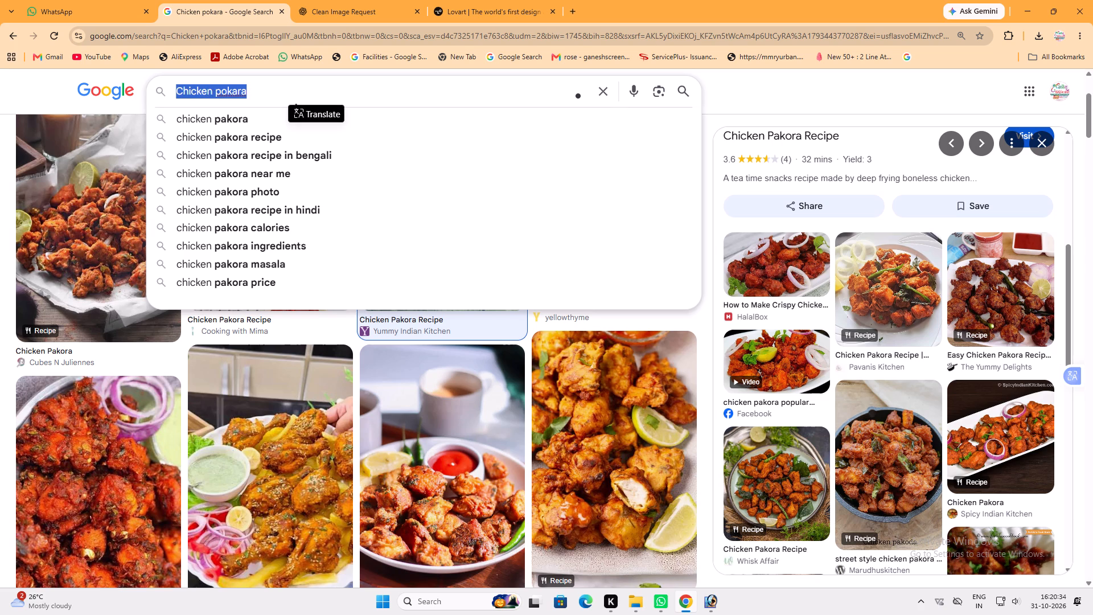
double_click(276, 91)
double_click(276, 91)
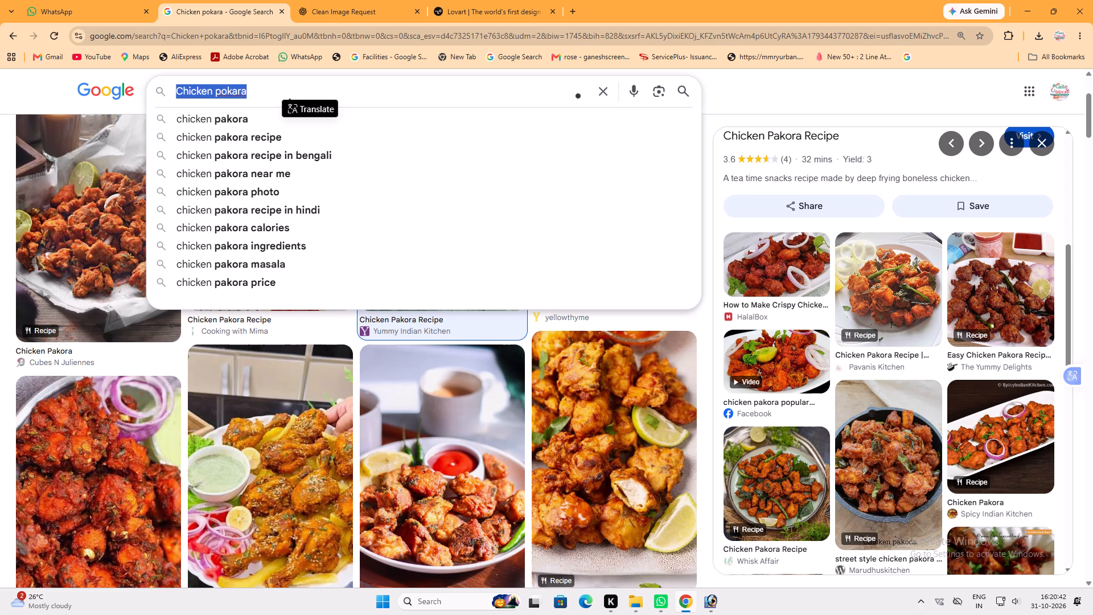
type("Frai Chicken")
key("Return")
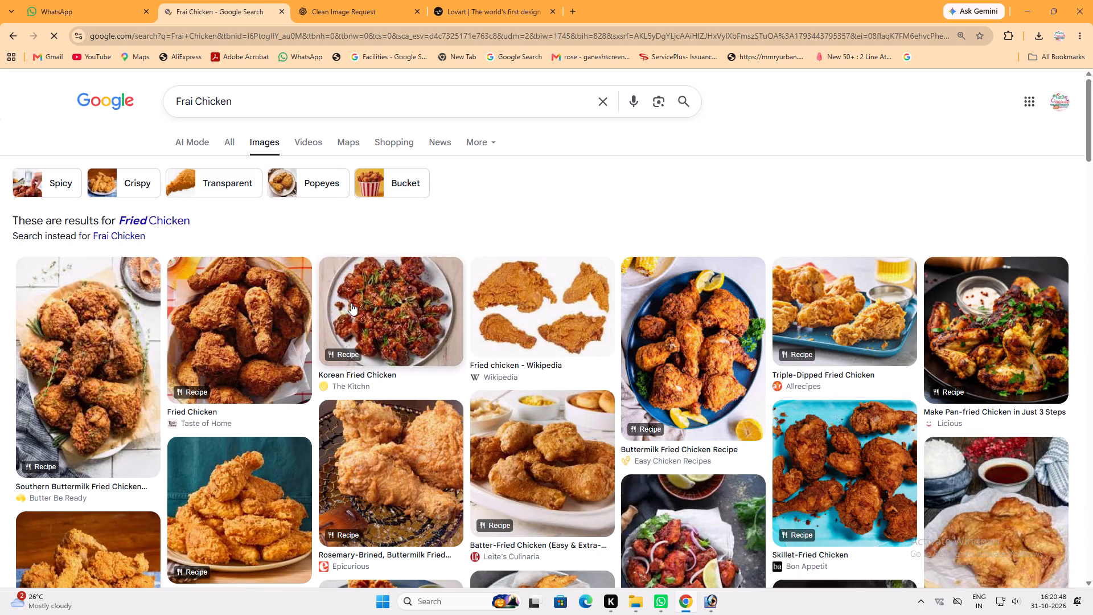
left_click(186, 221)
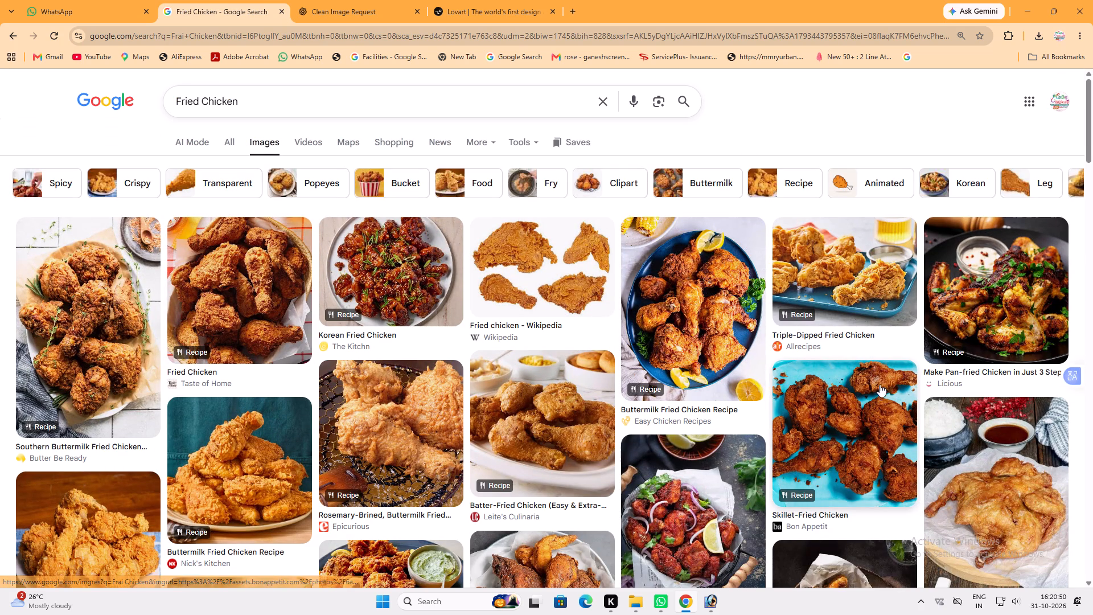
Browse the fried chicken results and preview several pictures to find one suited to the last white box.
scroll(705, 330, "down", 1)
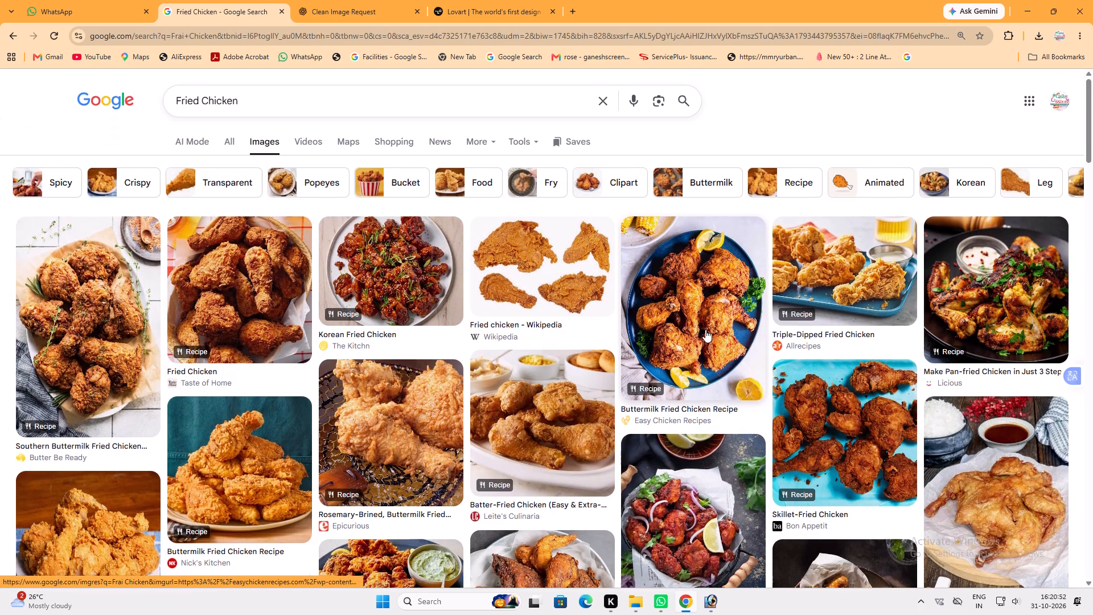
scroll(705, 330, "down", 1)
left_click(688, 400)
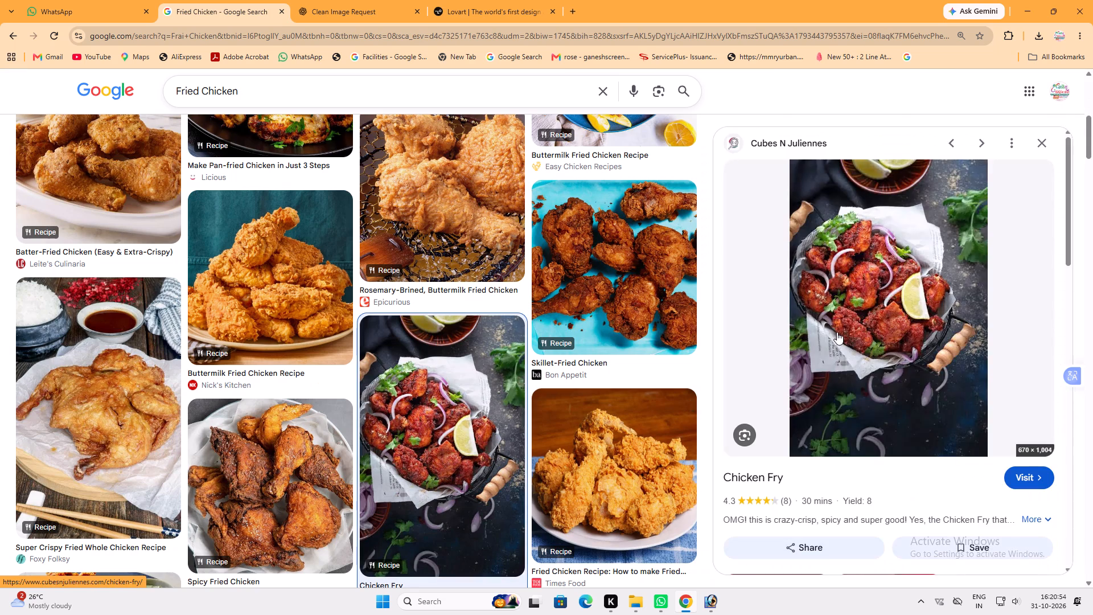
right_click(847, 265)
scroll(665, 282, "down", 3)
scroll(569, 264, "down", 3)
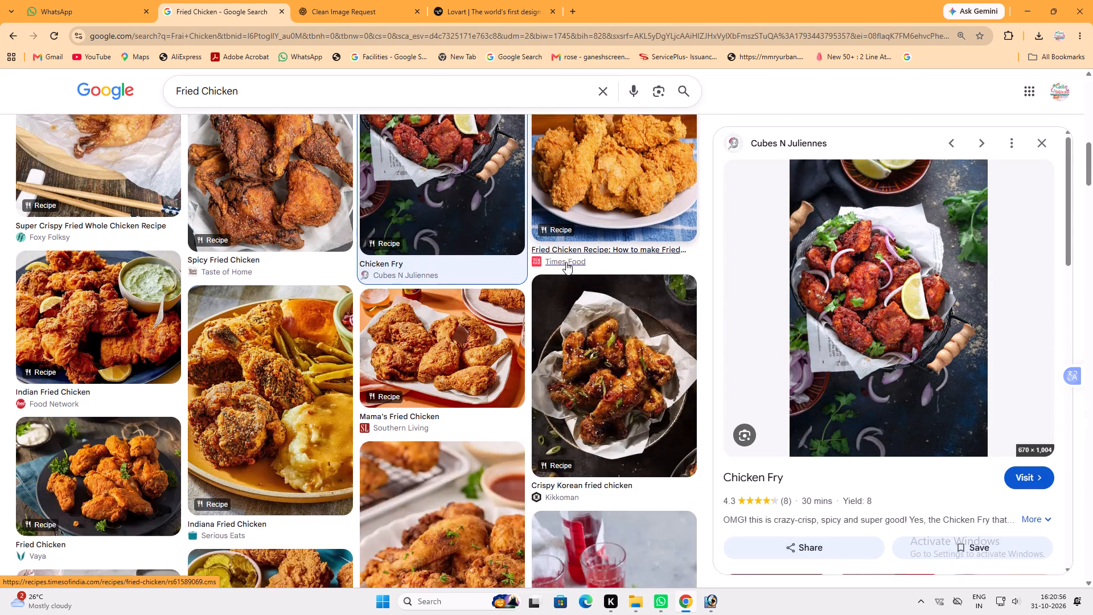
scroll(529, 281, "up", 11)
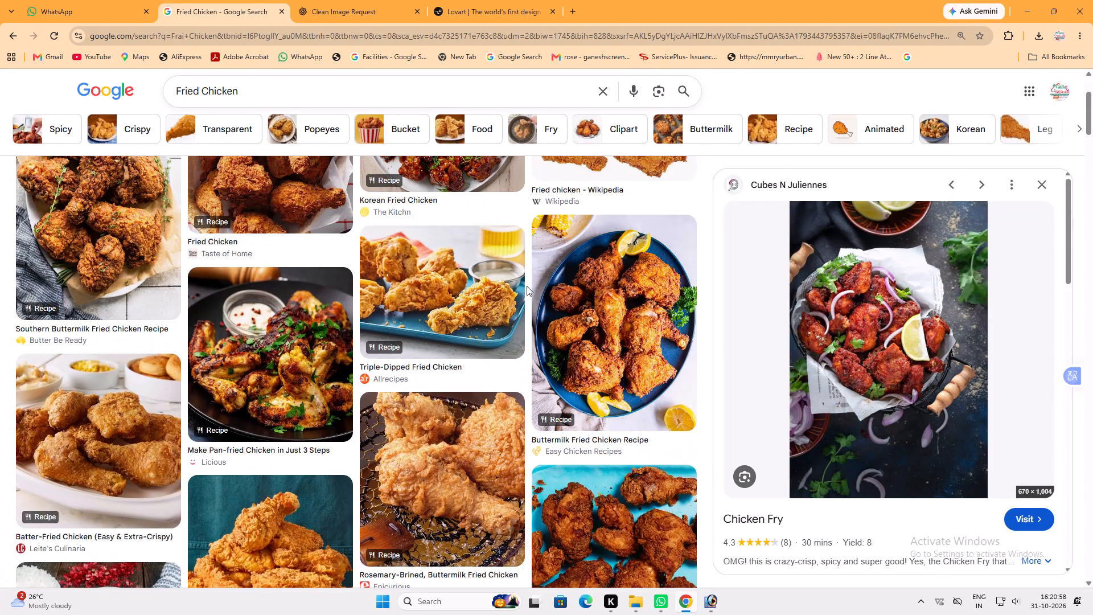
scroll(325, 454, "down", 2)
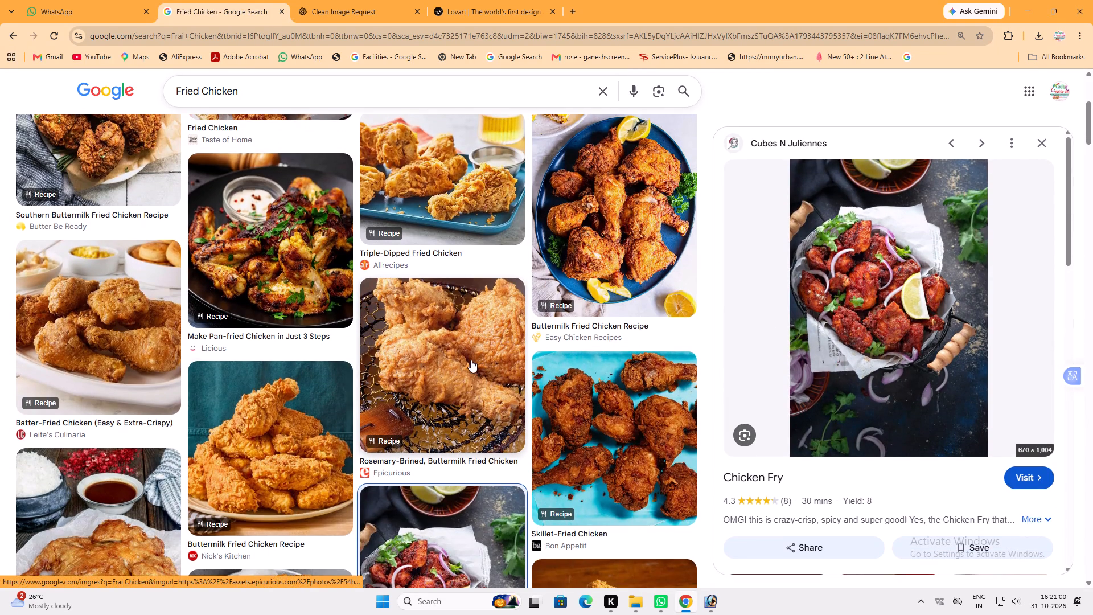
left_click(258, 421)
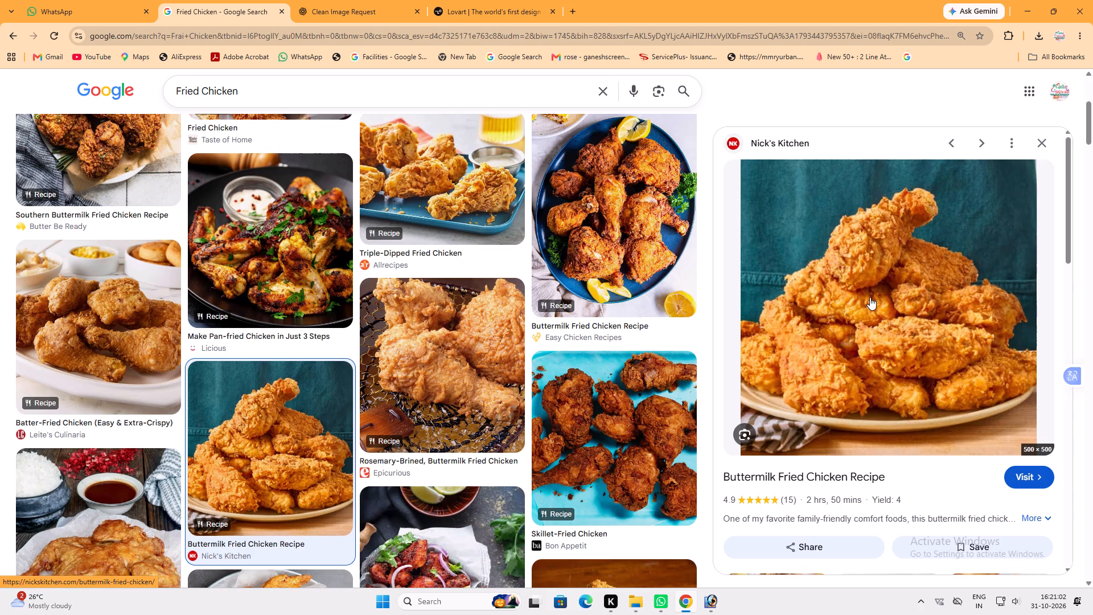
scroll(872, 282, "down", 3)
left_click(791, 462)
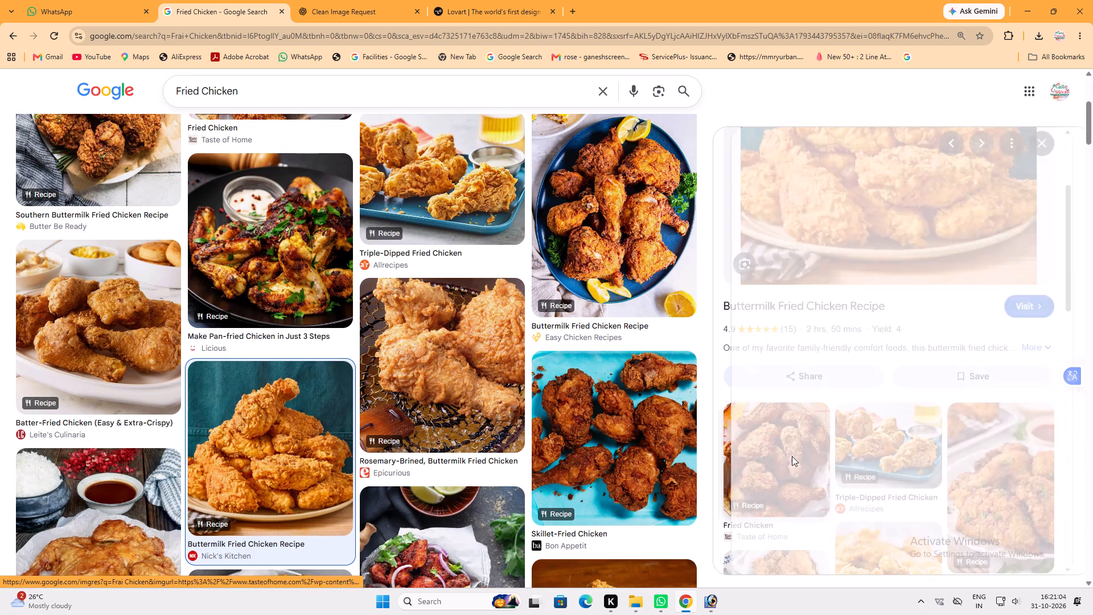
left_click(602, 224)
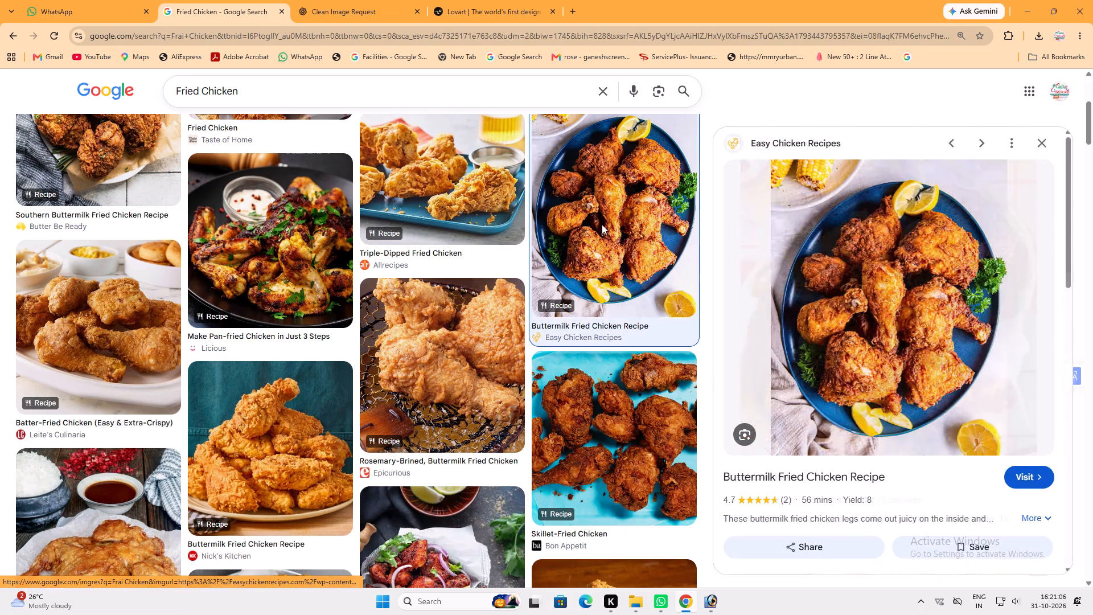
Preview the Nick's Kitchen Buttermilk Fried Chicken picture and copy its image.
left_click(326, 381)
right_click(885, 239)
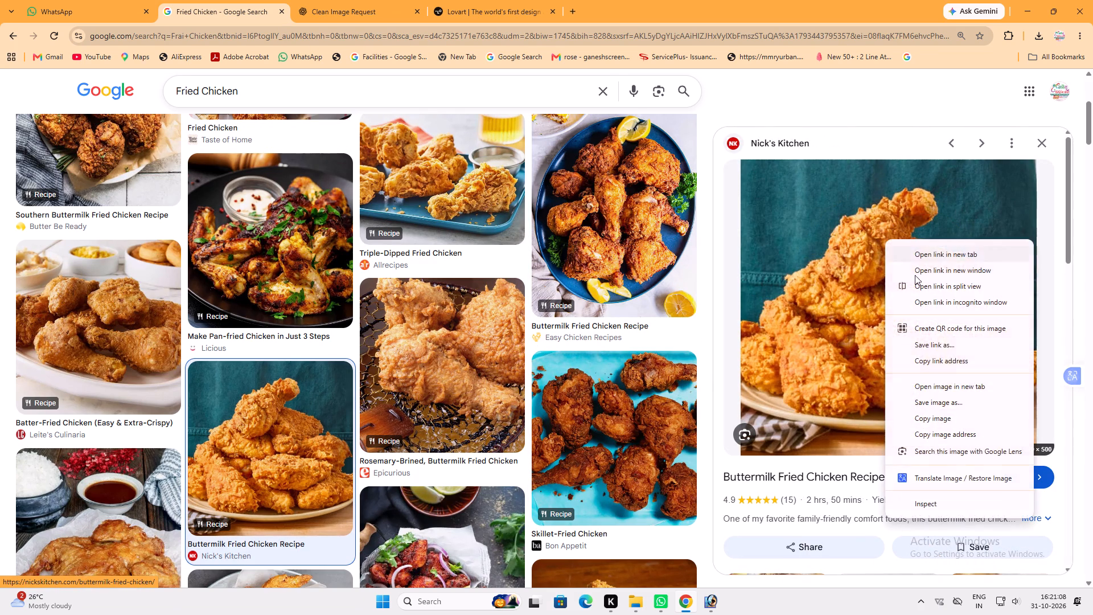
left_click(952, 425)
Switch to Photoshop, paste the fried chicken picture and scale it at 50% opacity over the last white box.
left_click(704, 597)
key("ctrl+v")
key("v")
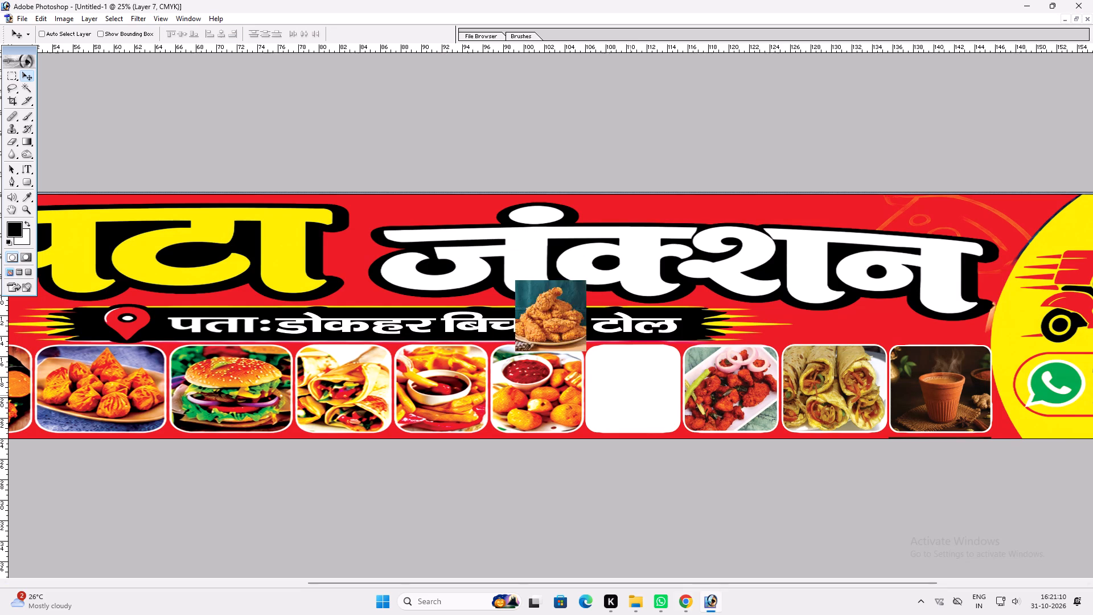
left_click_drag(576, 338, 640, 417)
key("ctrl+t")
left_click_drag(654, 360, 690, 318, "shift")
key("Return")
type("v5vv")
left_click_drag(693, 337, 697, 344)
key("ctrl+t")
left_click_drag(696, 329, 688, 331, "shift")
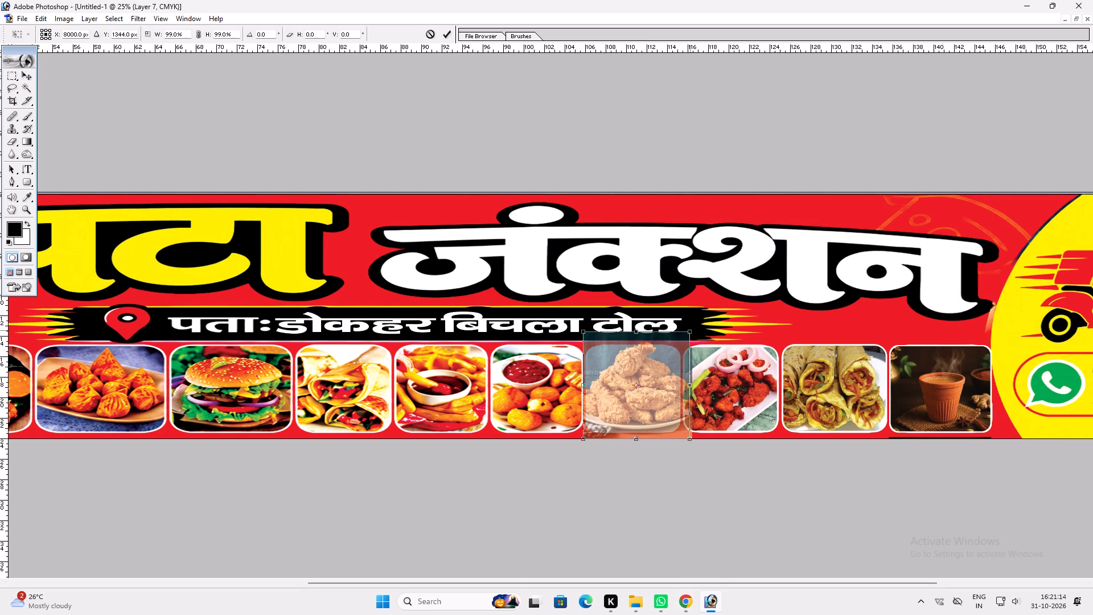
left_click_drag(688, 331, 685, 332, "shift")
key("shift+Return")
Trim the fried chicken picture to the rounded white box beneath it and restore its opacity to 100%.
key("v")
right_click(638, 383)
left_click(675, 404)
key("w")
left_click(726, 412)
key("v")
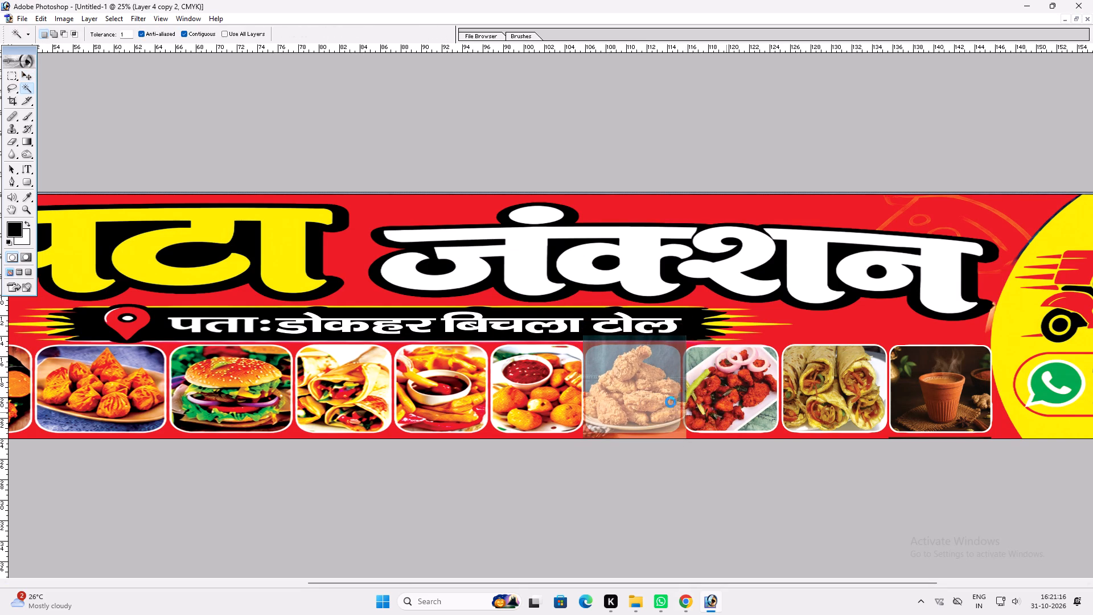
right_click(659, 398)
left_click(681, 404)
key("Delete")
key("ctrl+d")
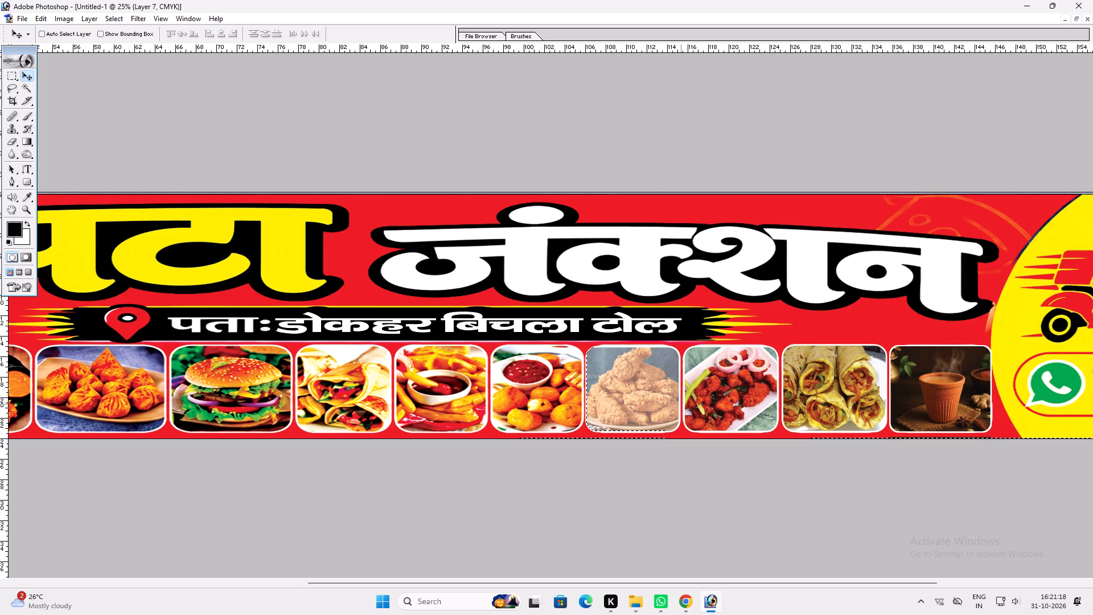
type("0vv")
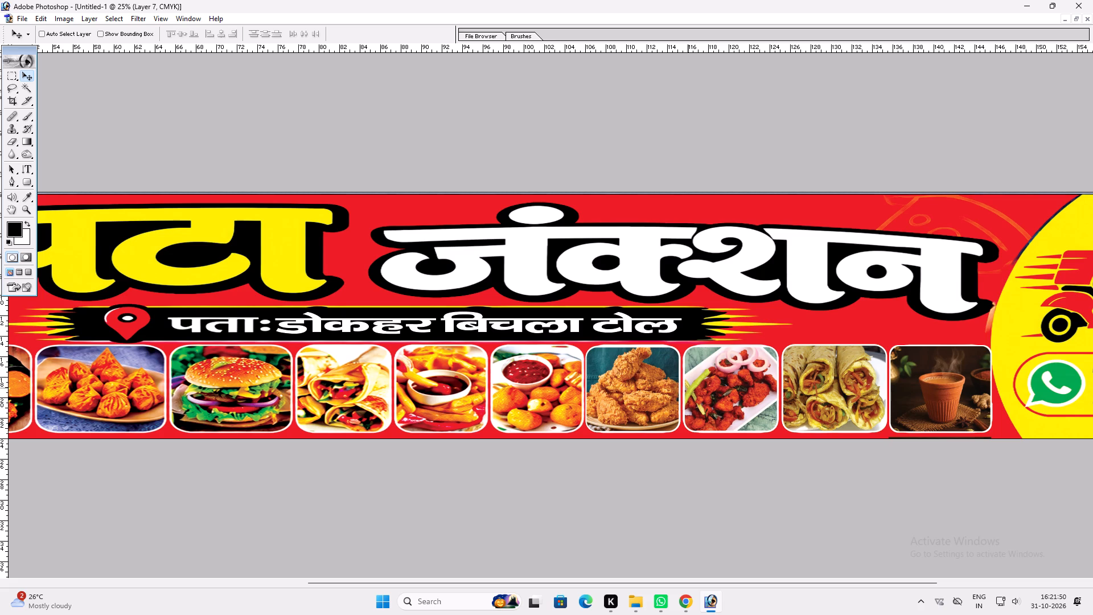
Fit the whole banner in view and examine the finished row of food pictures.
key("space")
key("space")
key("space")
key("space")
key("space")
key("space")
right_click(698, 376)
left_click_drag(708, 380, 716, 381)
key("v")
key("v")
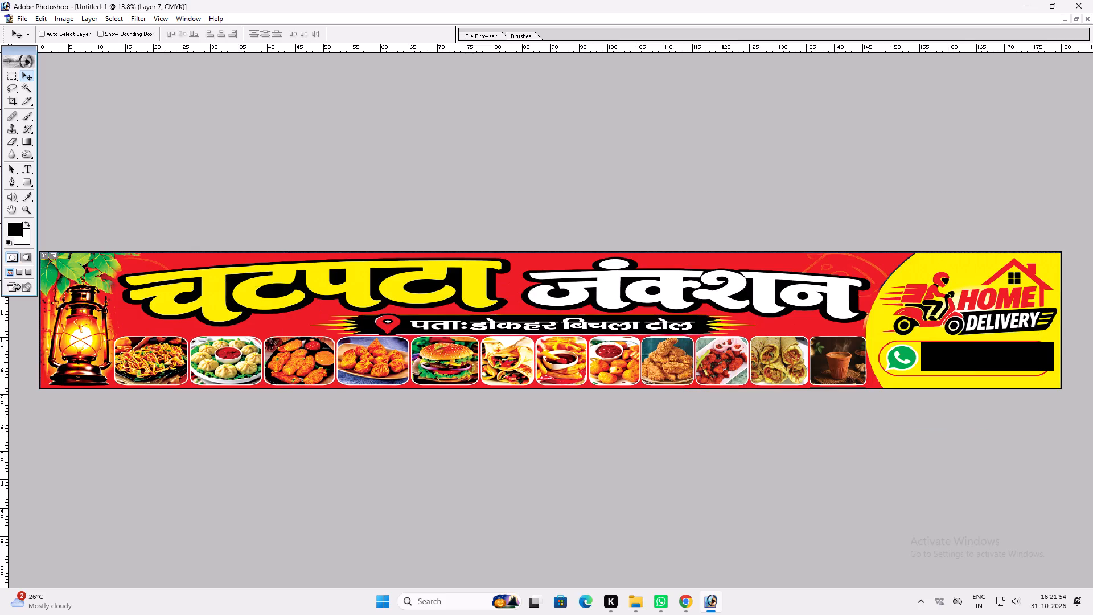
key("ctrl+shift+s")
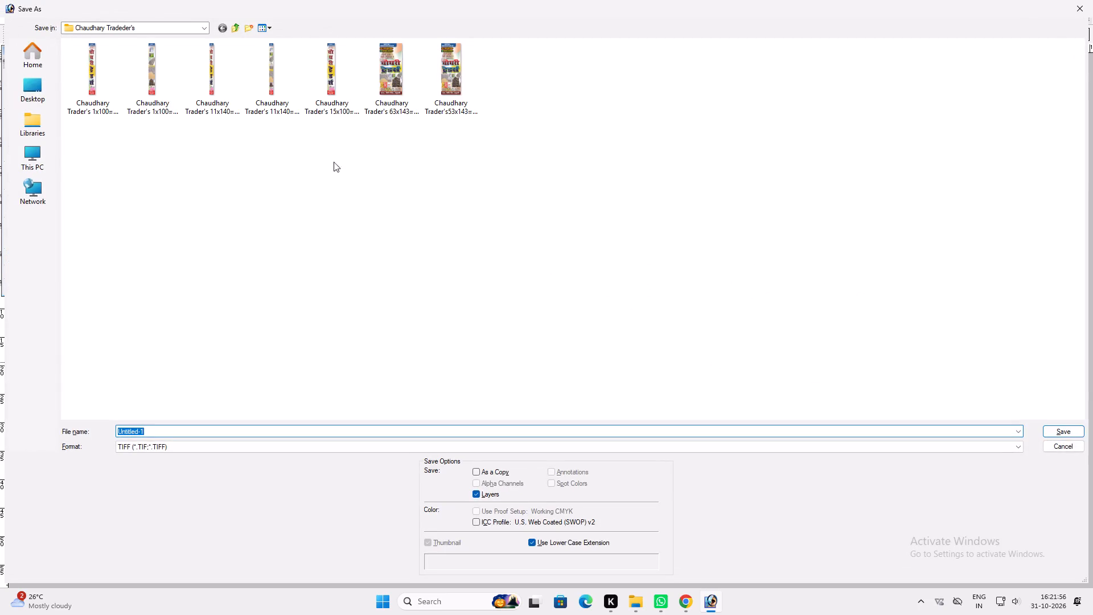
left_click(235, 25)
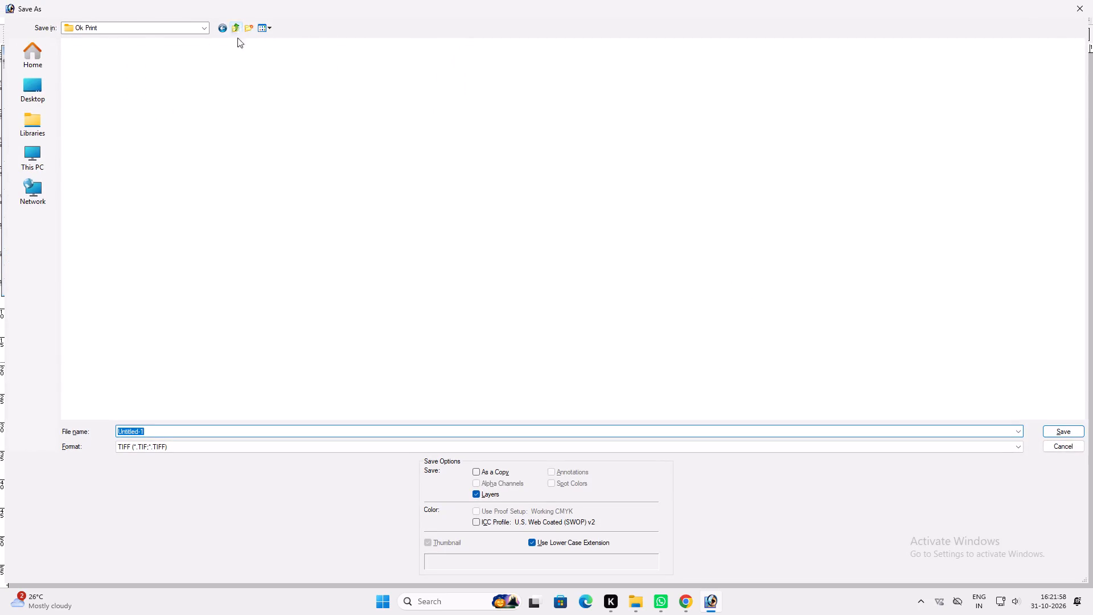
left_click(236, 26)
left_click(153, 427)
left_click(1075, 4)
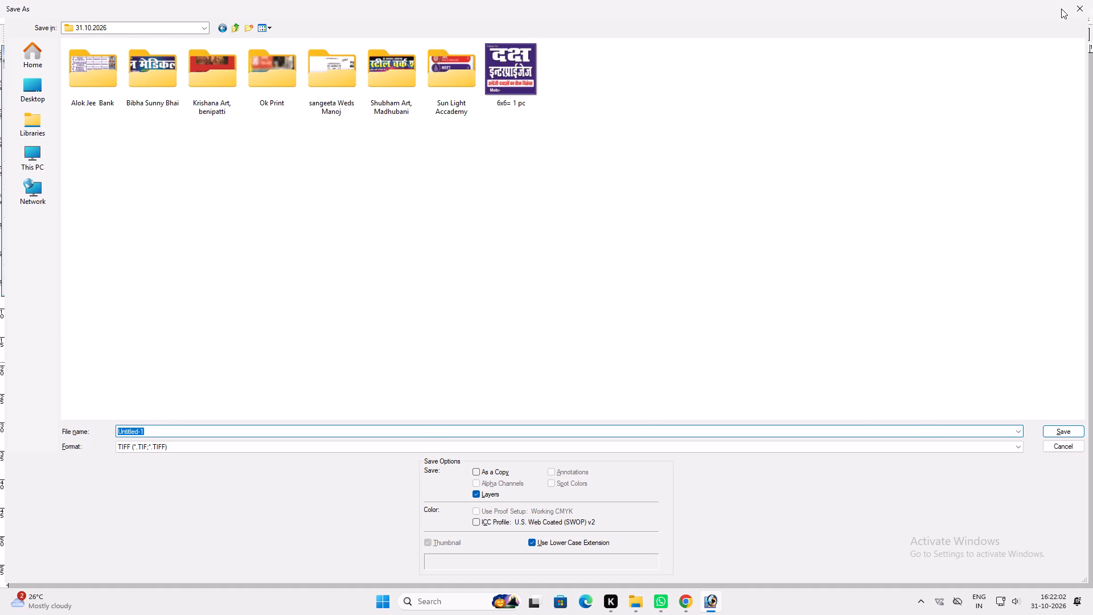
Save the banner with layers as a TIFF named "Chatpata Juction 15x2= 1 pc dstar" in the 31.10.2026 folder.
key("ctrl+shift+s")
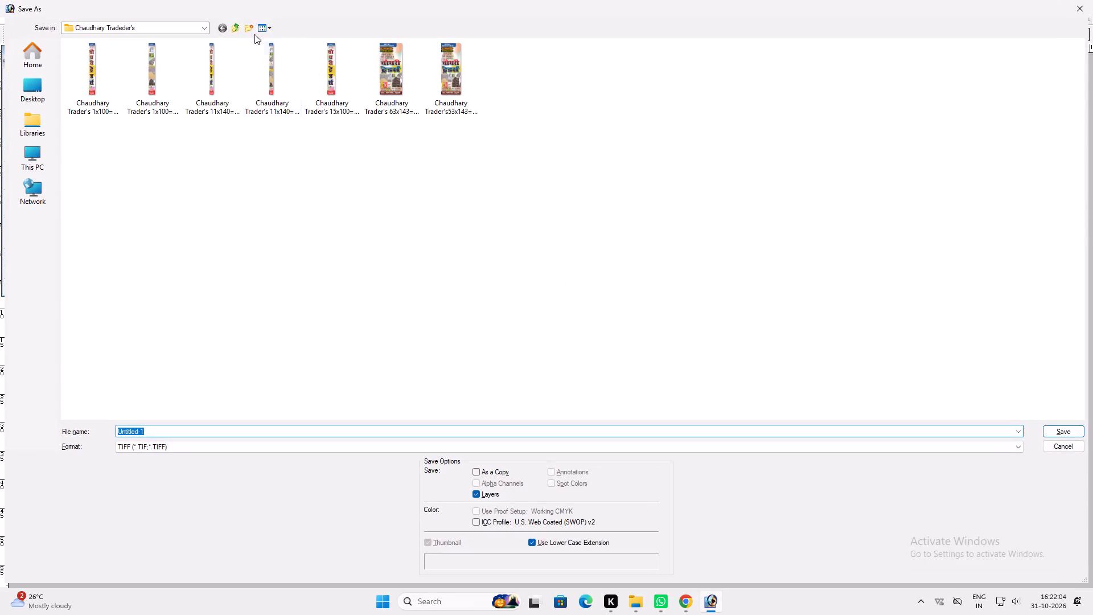
left_click(233, 25)
left_click(235, 27)
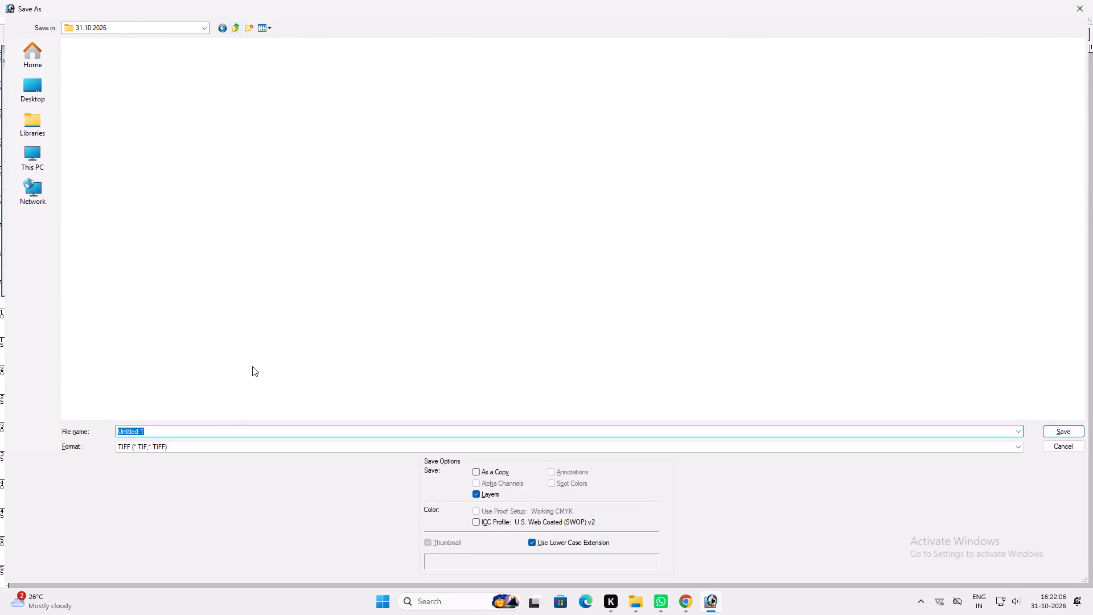
left_click(213, 430)
key("ctrl+a")
type("Chatpata")
key("space")
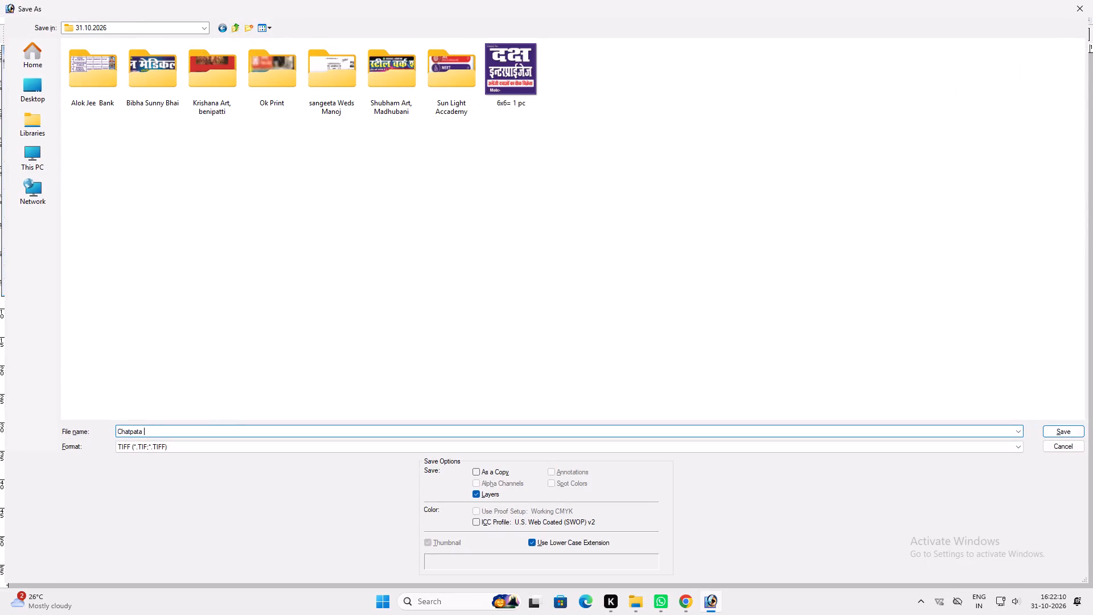
type("Juction")
key("space")
key("1")
key("5")
type("x2= 1 pc DS")
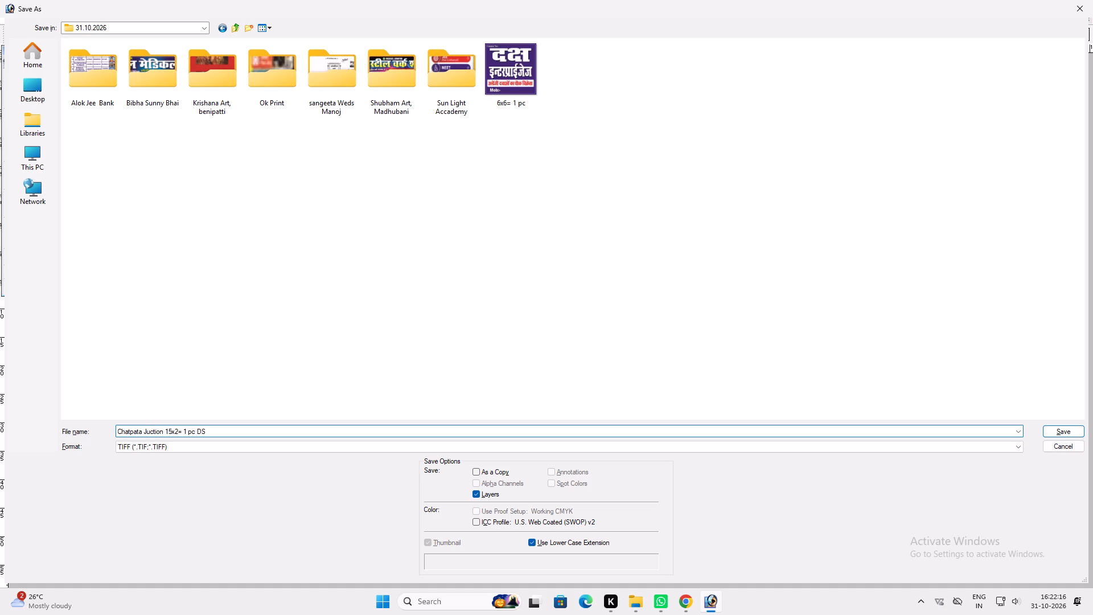
key("BackSpace")
key("BackSpace")
key("BackSpace")
key("space")
key("shift+s")
key("BackSpace")
type("dstar")
key("space")
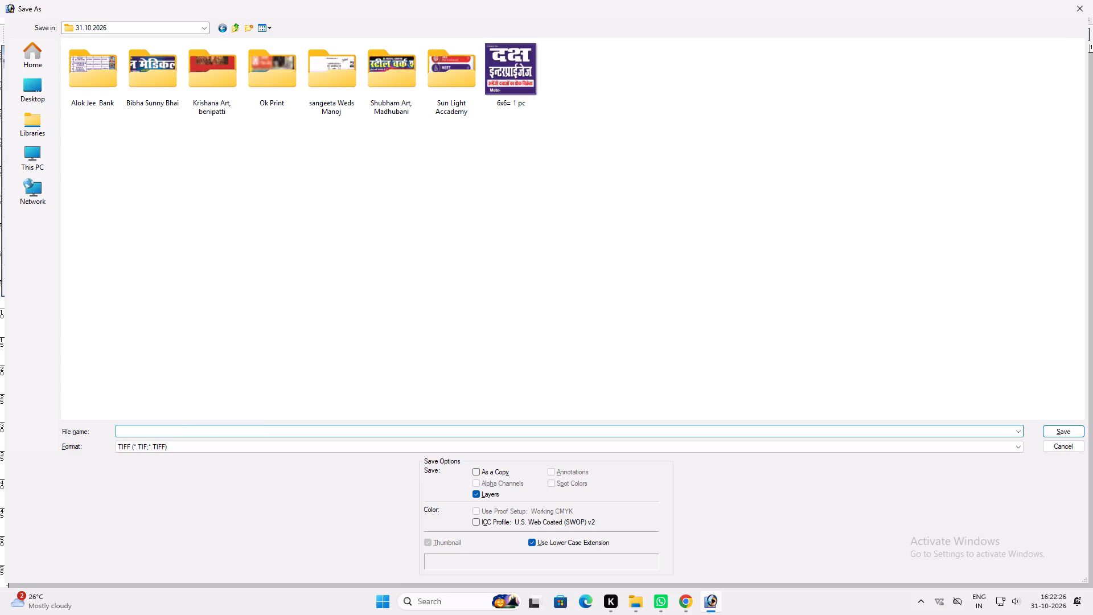
key("Return")
key("Return")
key("Return")
key("space")
key("Return")
key("space")
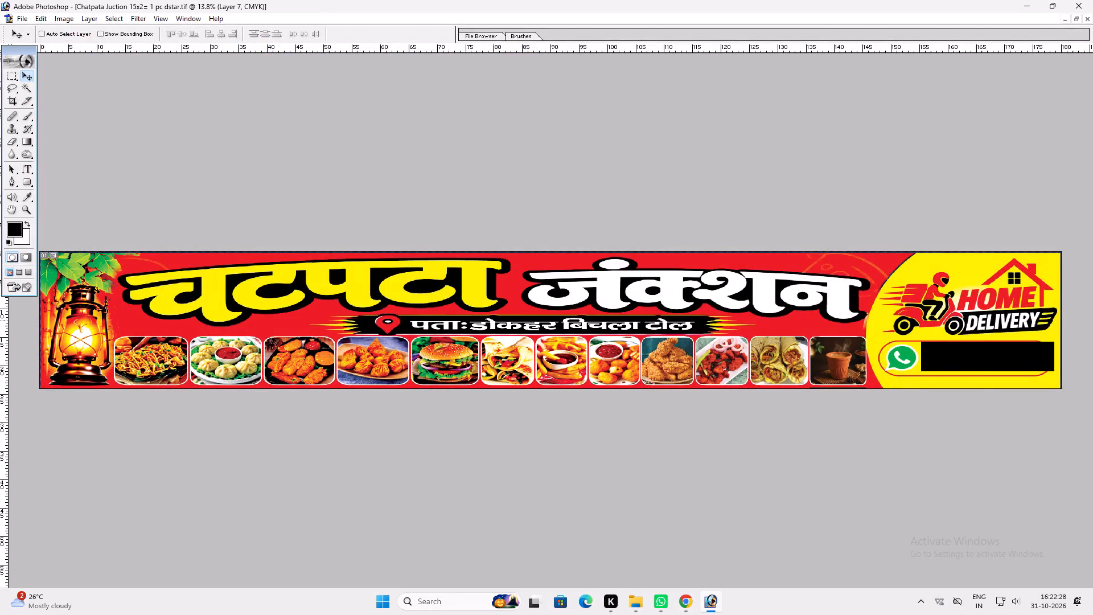
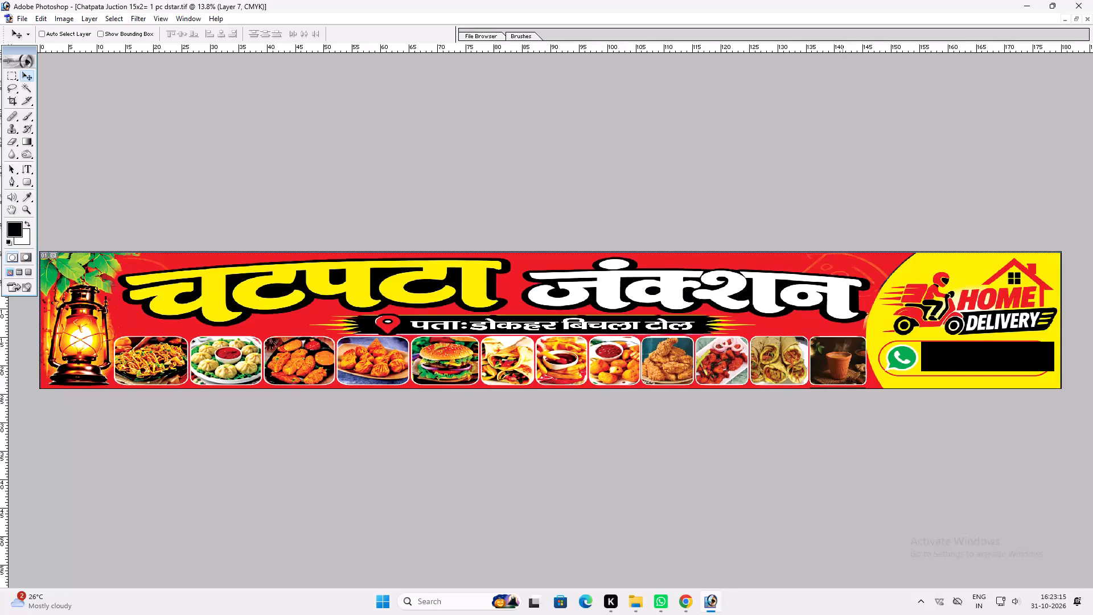
Save the current state of the layered banner to its existing TIFF file.
key("ctrl+s")
key("ctrl+s")
key("ctrl+s")
key("ctrl+s")
key("ctrl+s")
key("ctrl+s")
Check the banner's pixel dimensions, document size and resolution in Image Size.
key("alt+i")
key("alt+i")
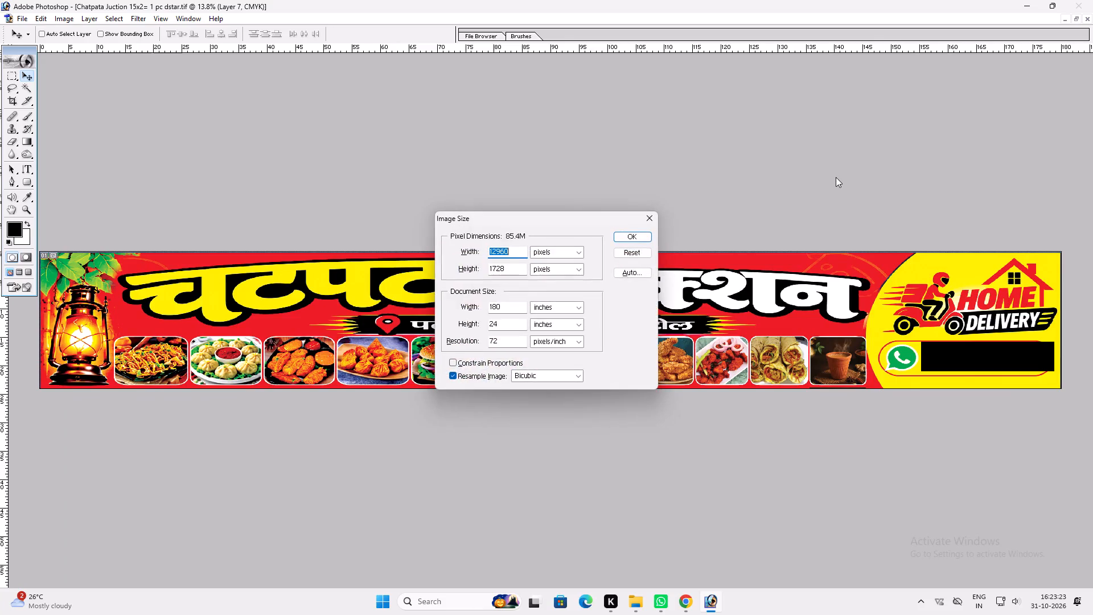
key("Return")
Save the banner TIFF once more under its existing name.
key("ctrl+s")
key("ctrl+s")
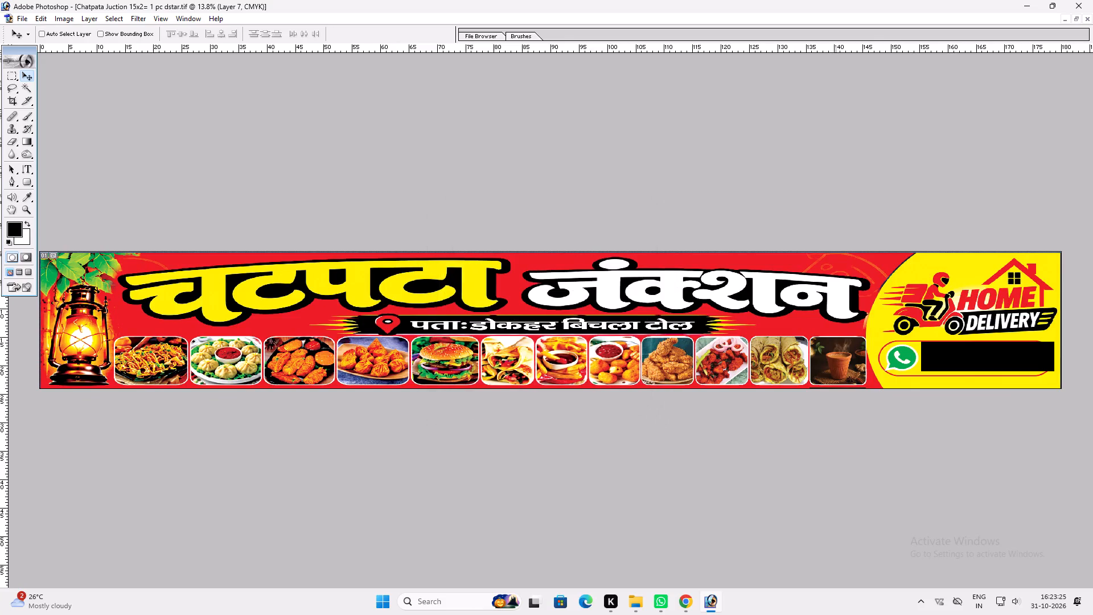
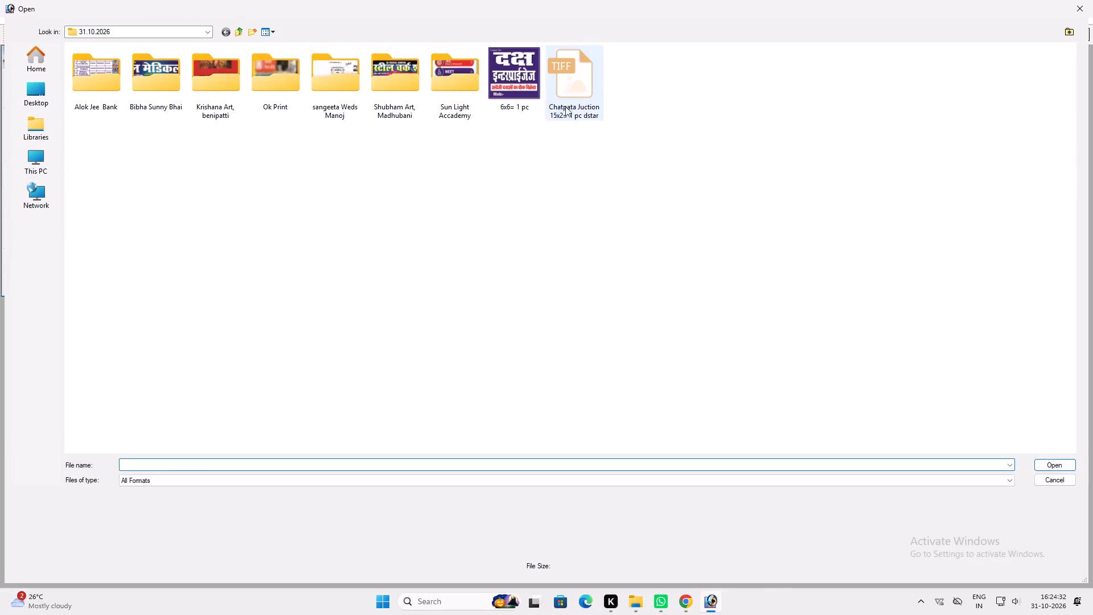
Copy the banner file "Chatpata Juction 15x2= 1 pc dstar" from the 31.10.2026 folder into october's FINAL PRINT folder.
left_click(566, 98)
key("ctrl+c")
key("ctrl+c")
key("ctrl+c")
key("ctrl+c")
left_click(237, 32)
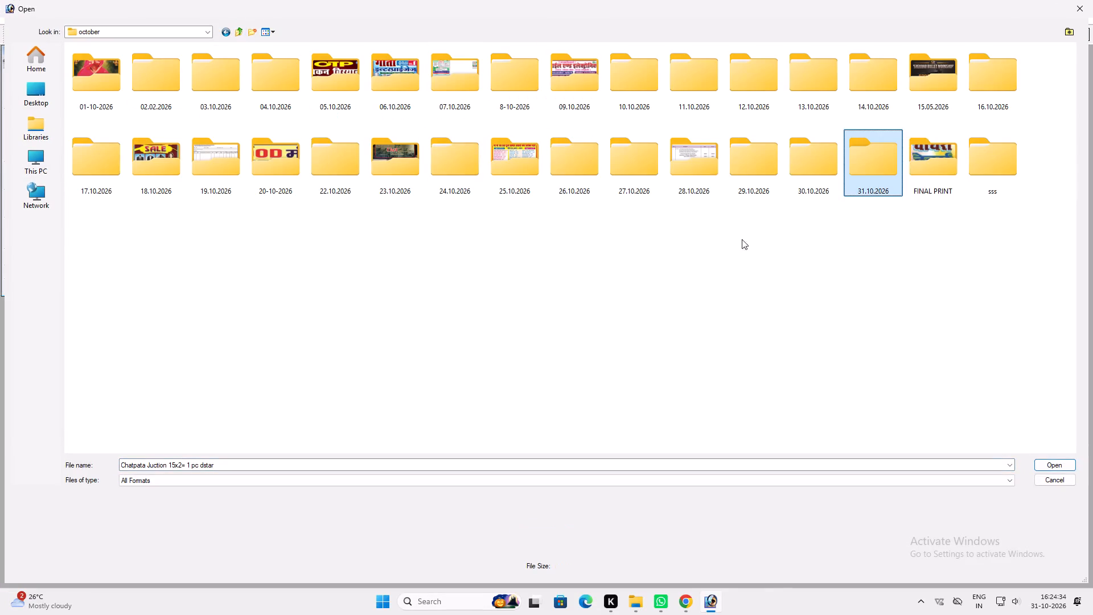
double_click(944, 186)
key("ctrl+v")
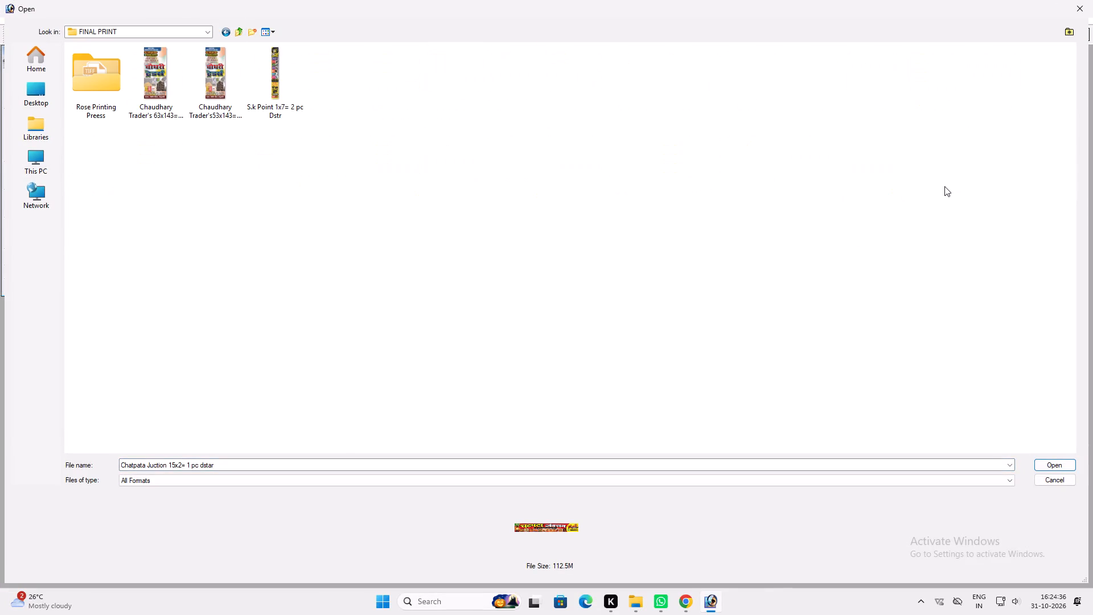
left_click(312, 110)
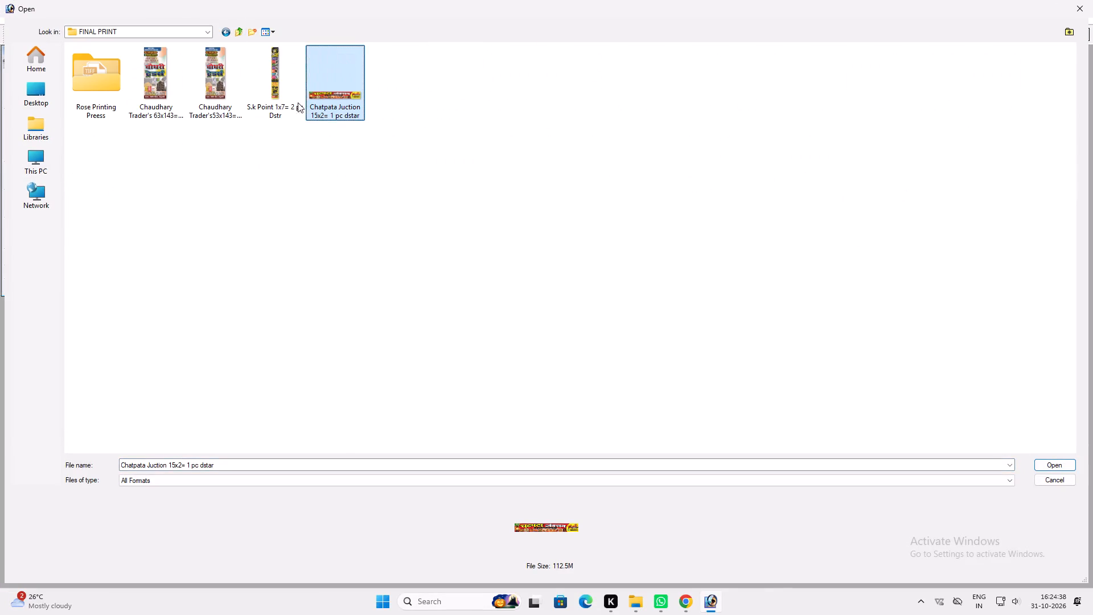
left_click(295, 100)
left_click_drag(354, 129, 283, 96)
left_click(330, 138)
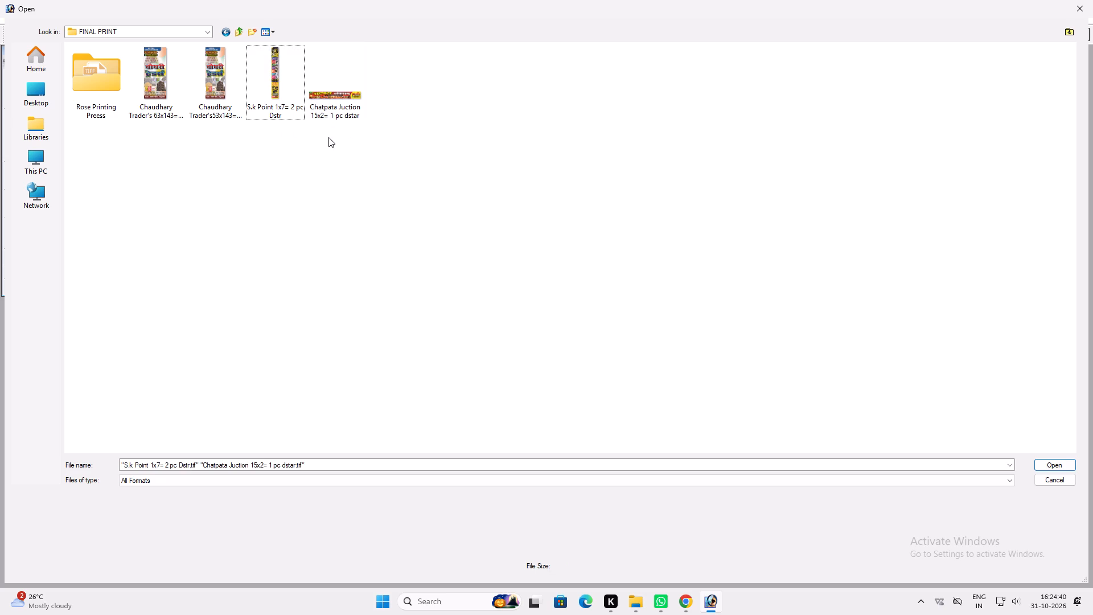
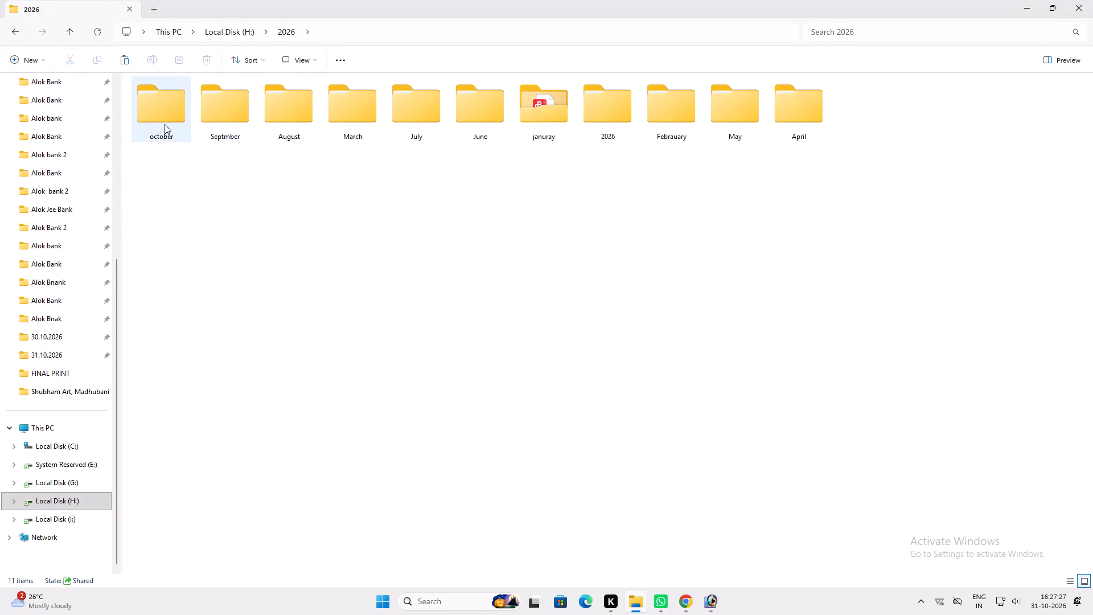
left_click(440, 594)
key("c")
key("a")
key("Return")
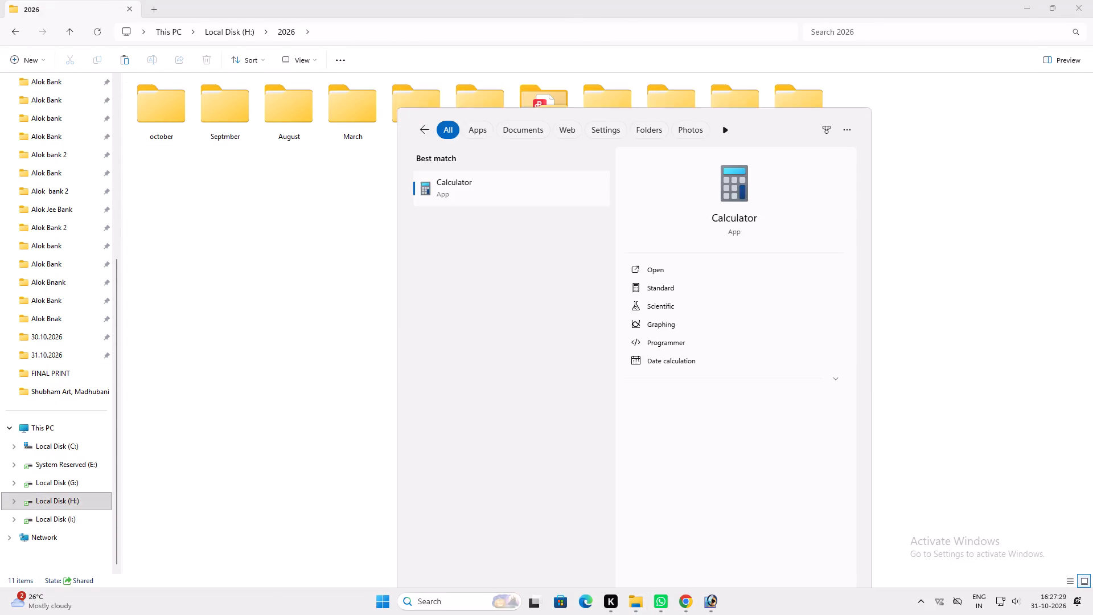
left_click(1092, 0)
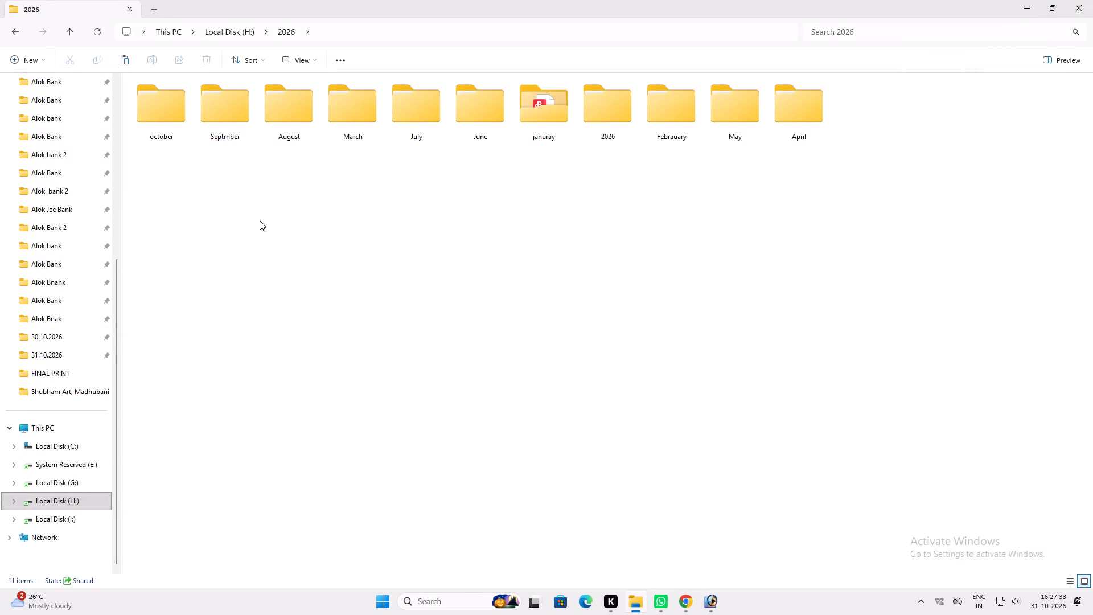
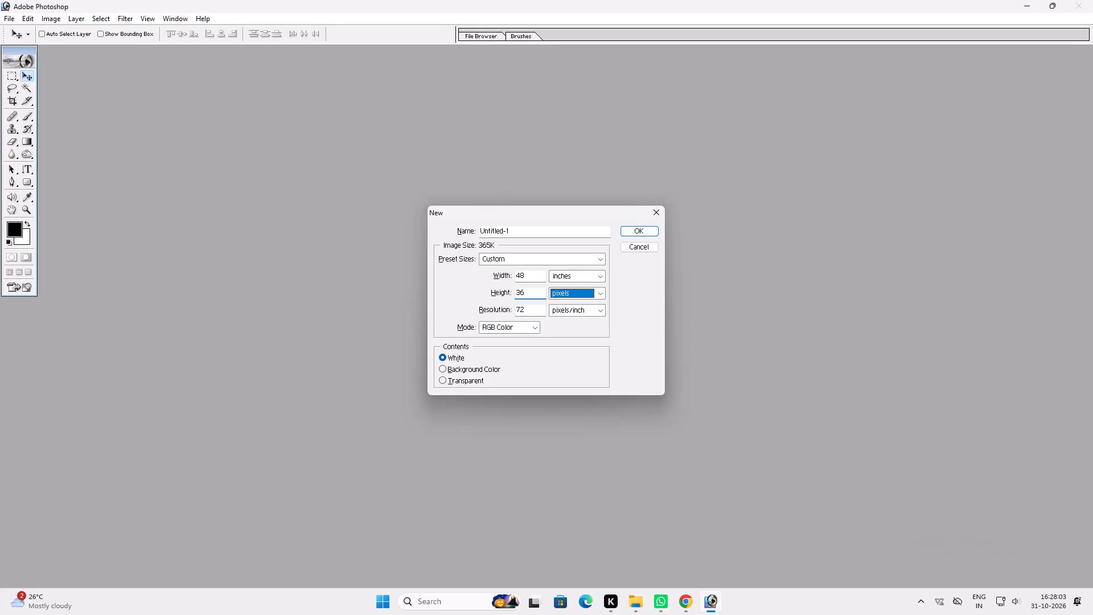
Create the new document at 48 × 36 inches, 72 pixels/inch, in CMYK Color mode with white contents.
key("Down")
key("Tab")
key("Tab")
key("Tab")
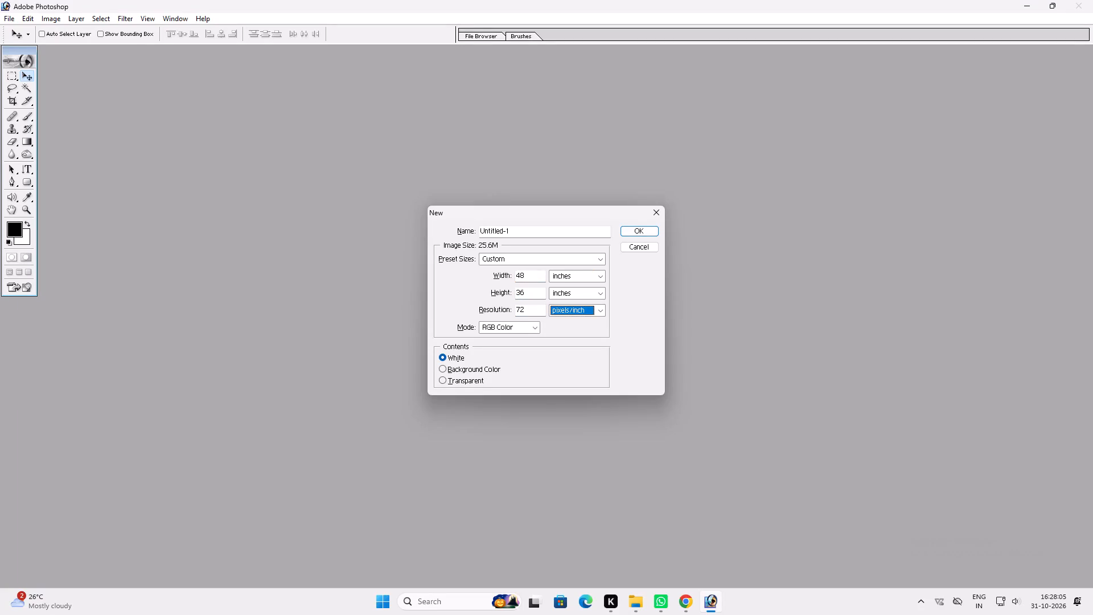
key("Right")
key("Return")
Paste the copied Awareness Meeting Ceremony artwork and free-transform it, stretching it non-proportionally to fill the whole canvas.
key("ctrl+v")
double_click(367, 57, "ctrl")
key("ctrl+t")
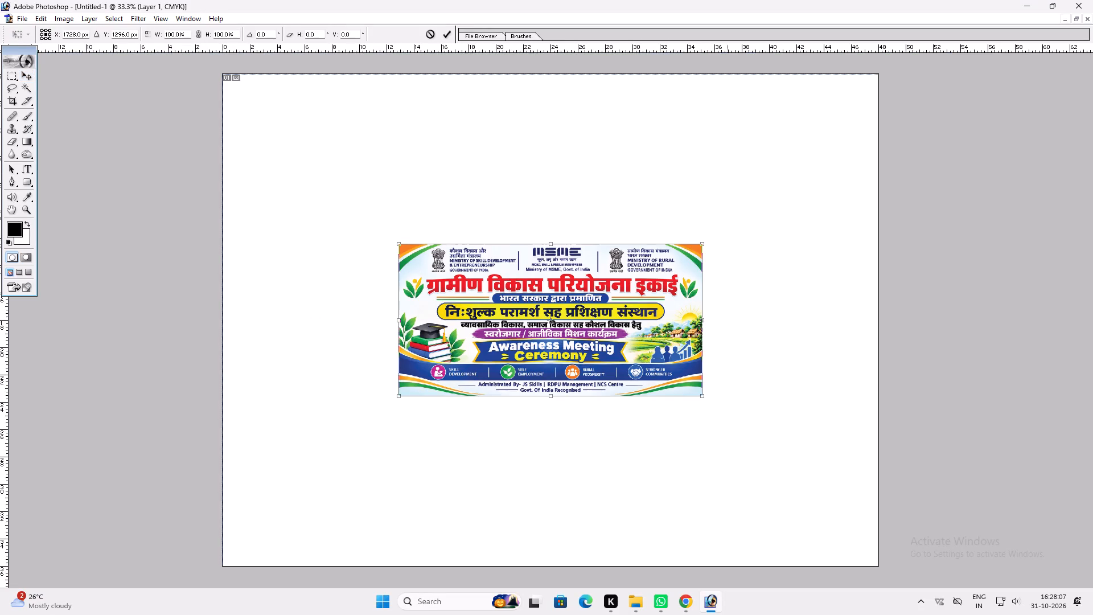
left_click_drag(700, 392, 898, 432, "alt+shift")
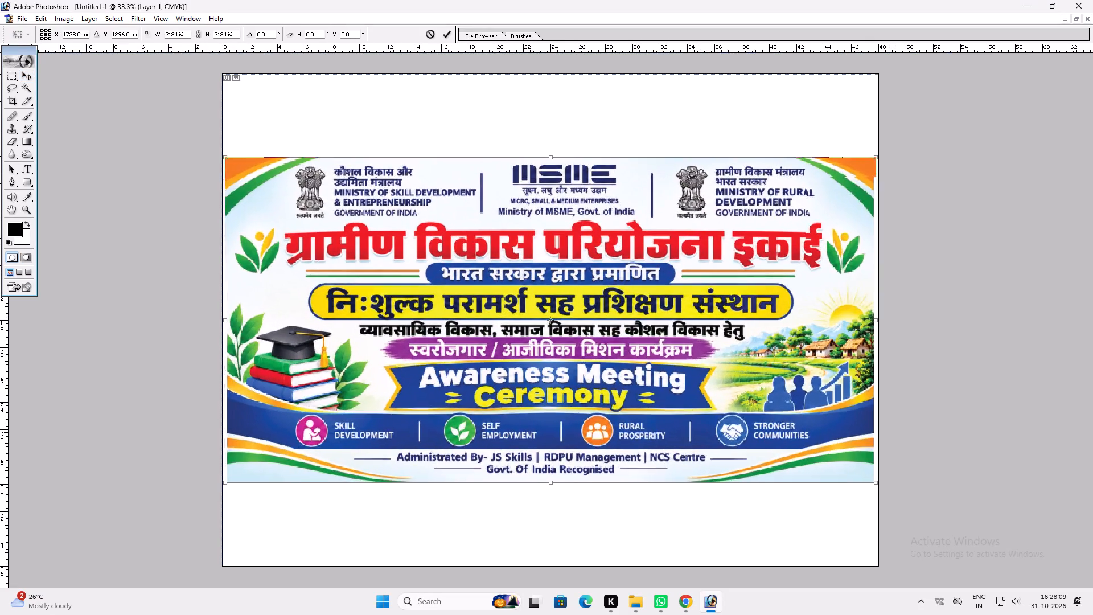
left_click_drag(898, 432, 903, 432, "alt+shift")
left_click_drag(771, 159, 769, 88, "alt+shift")
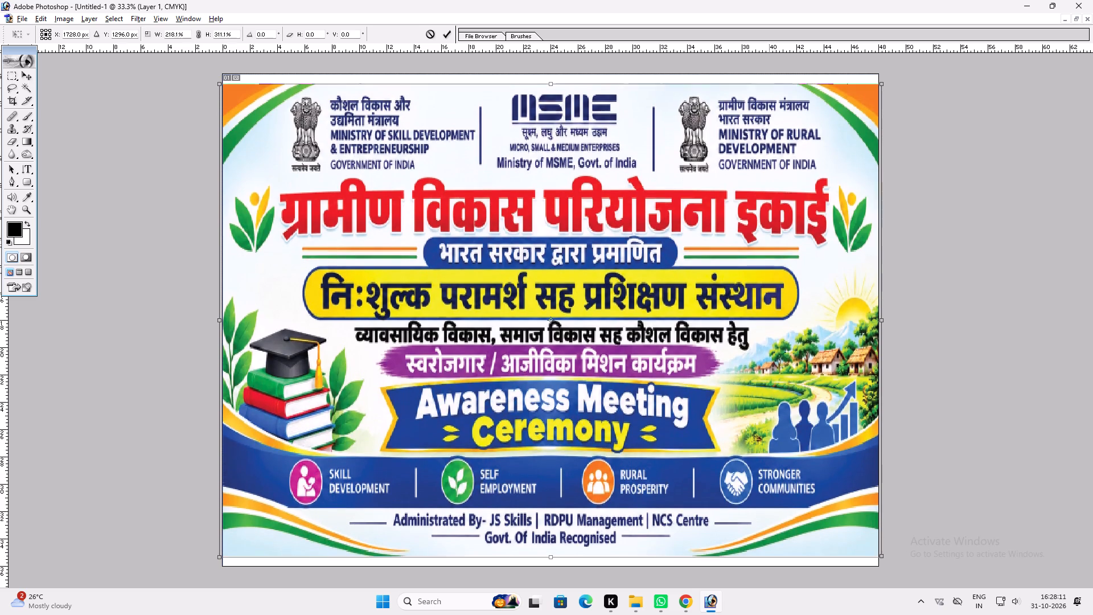
left_click_drag(769, 88, 771, 80, "alt+shift")
key("Return")
key("v")
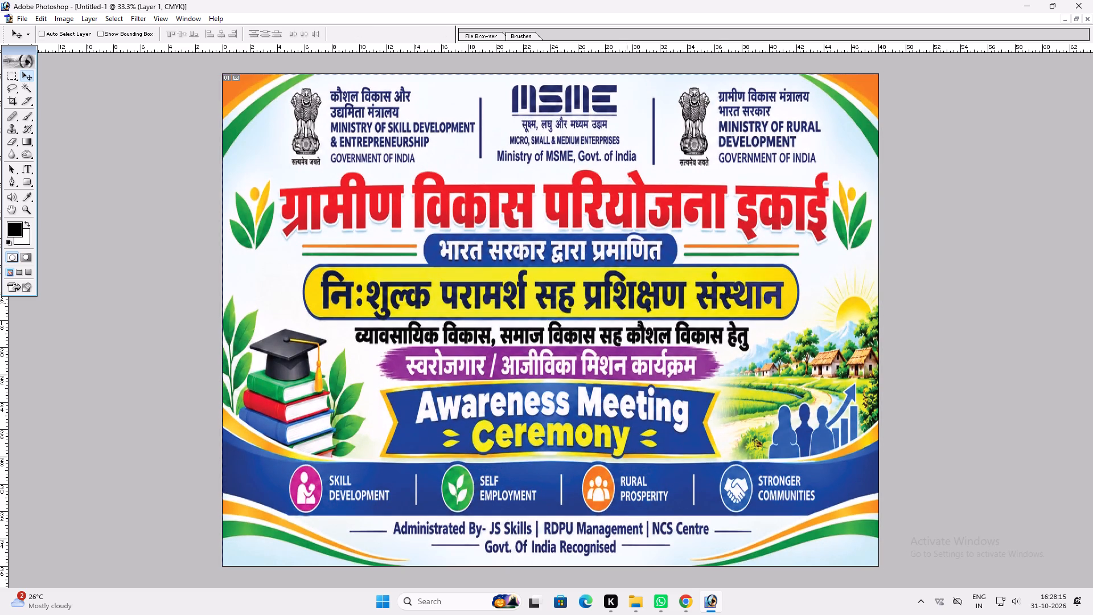
Save the banner as a layered TIFF named "R.k EnterPrises 4x3= 2 pc Dstr" in the 31.10.2026 folder.
key("ctrl+shift+s")
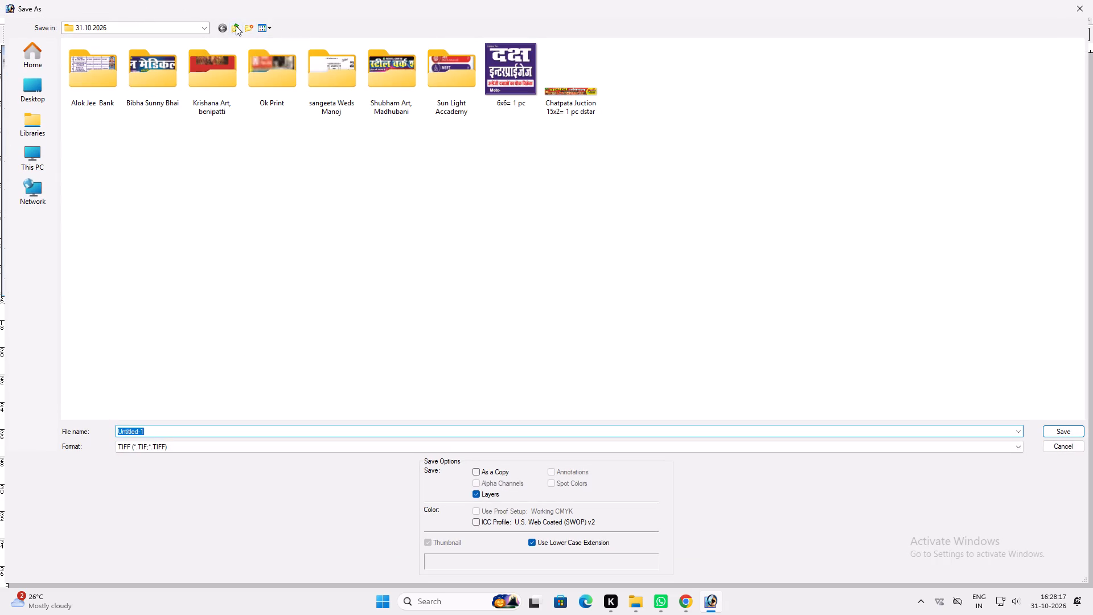
type("R.k EnterPrs")
key("BackSpace")
type("ises 4x3= 2 [c")
key("space")
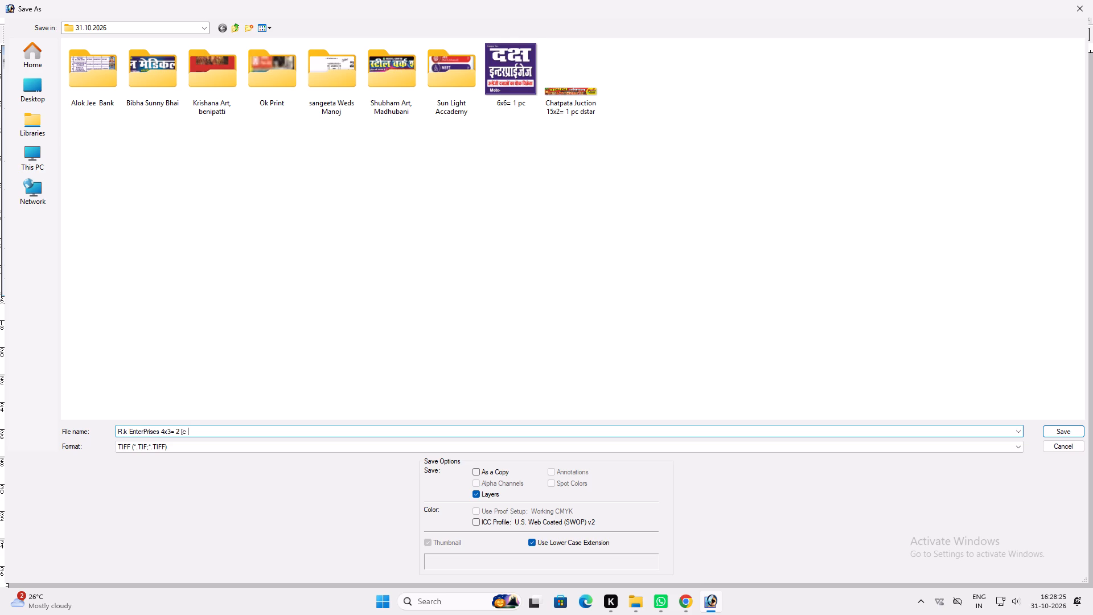
key("BackSpace")
key("BackSpace")
key("BackSpace")
type("pc Dstr")
key("space")
key("Return")
key("Return")
key("Return")
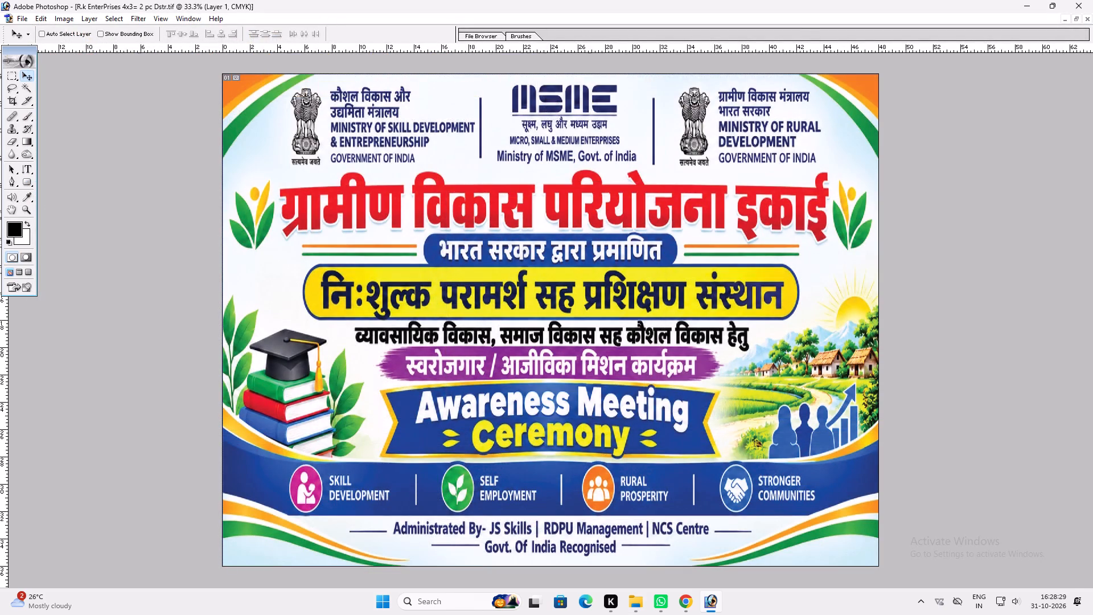
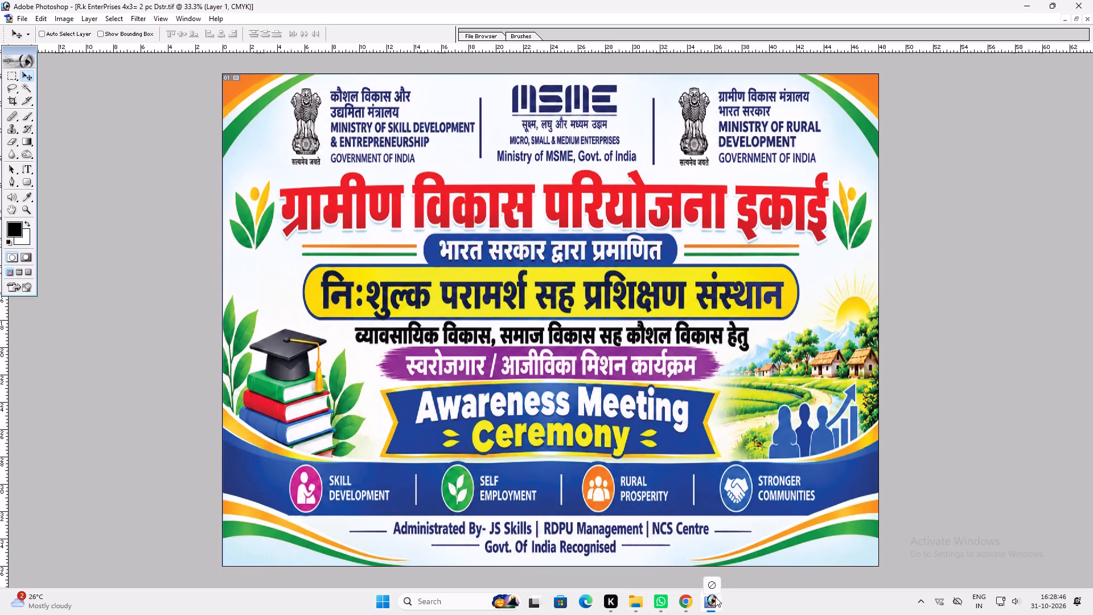
left_click_drag(715, 597, 728, 407)
double_click(625, 63)
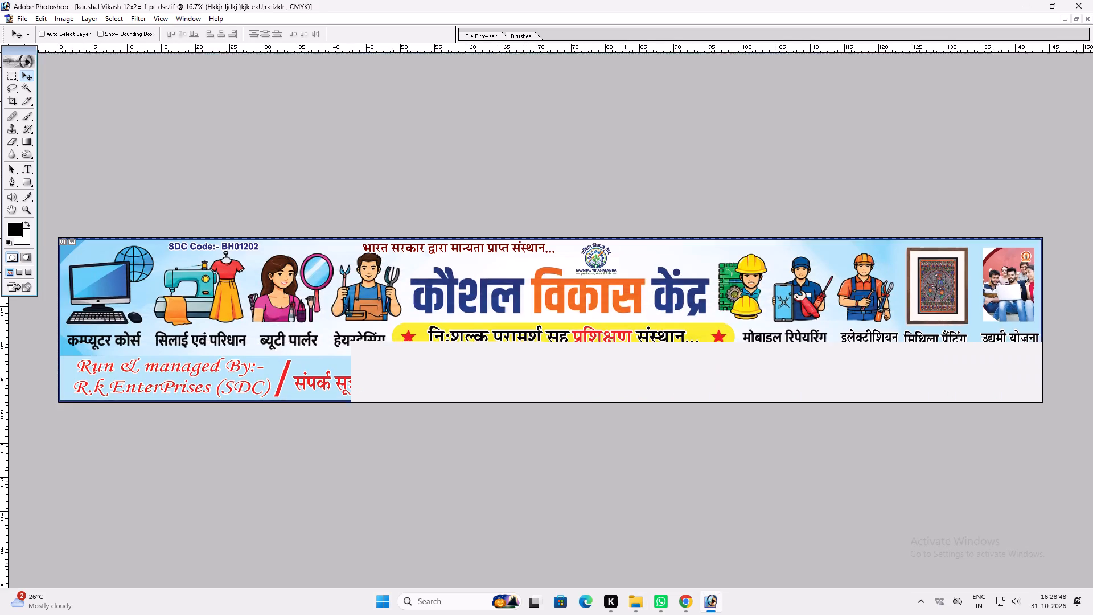
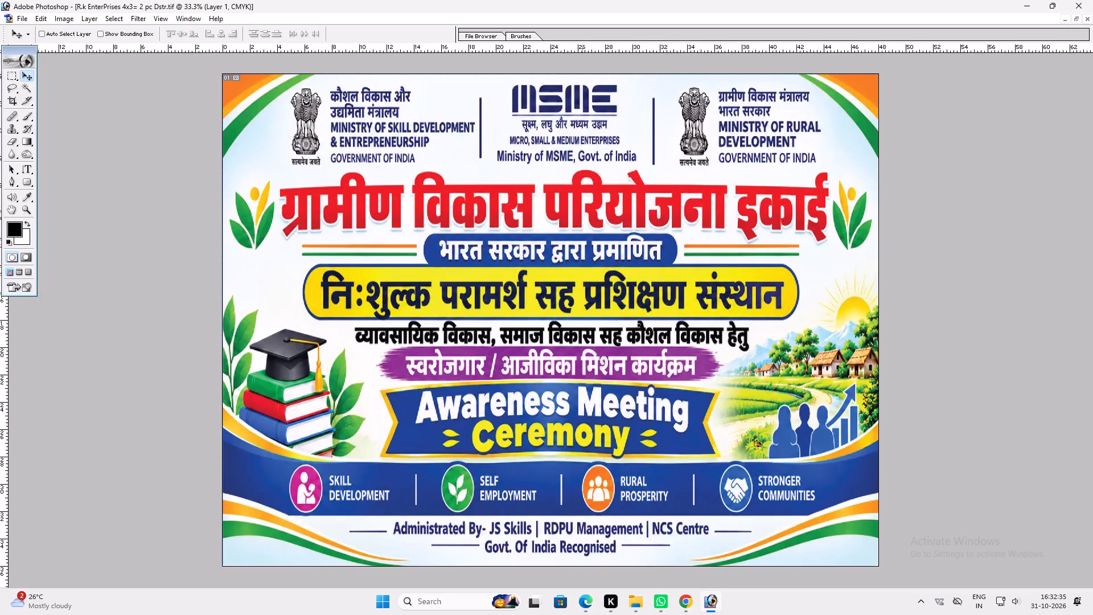
Resize the R.k EnterPrises 4x3 banner's image to 24 inches wide by 18 inches high.
key("alt+i")
key("alt+i")
key("Tab")
key("Tab")
key("Tab")
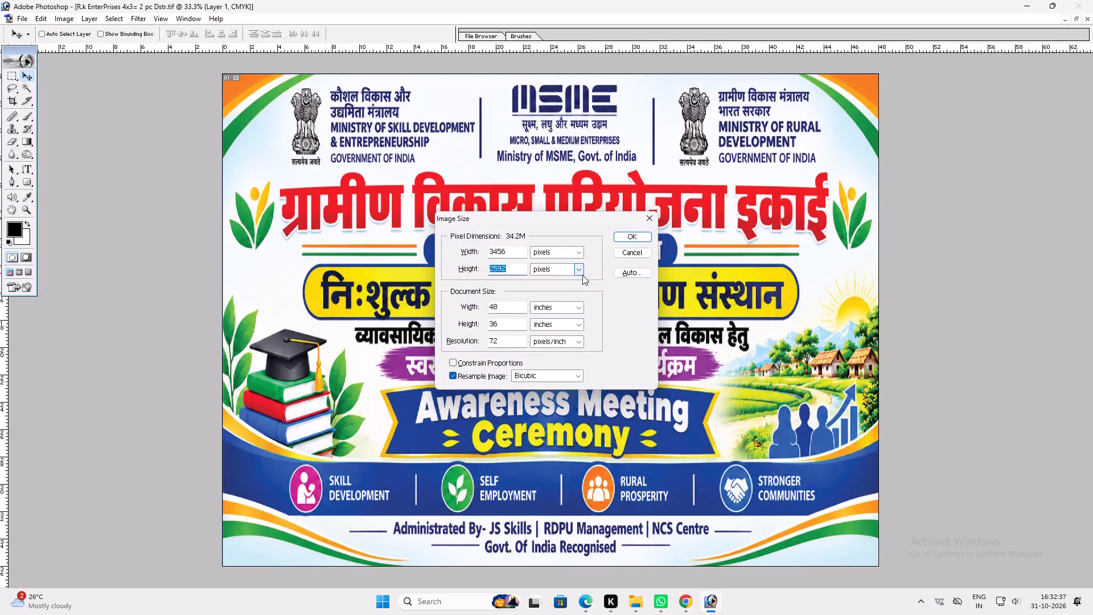
key("Tab")
key("2")
key("4")
key("Tab")
key("Tab")
key("1")
key("8")
key("Return")
Paste the copied banner image as a layer and stretch it horizontally and vertically to cover the whole canvas.
key("ctrl+v")
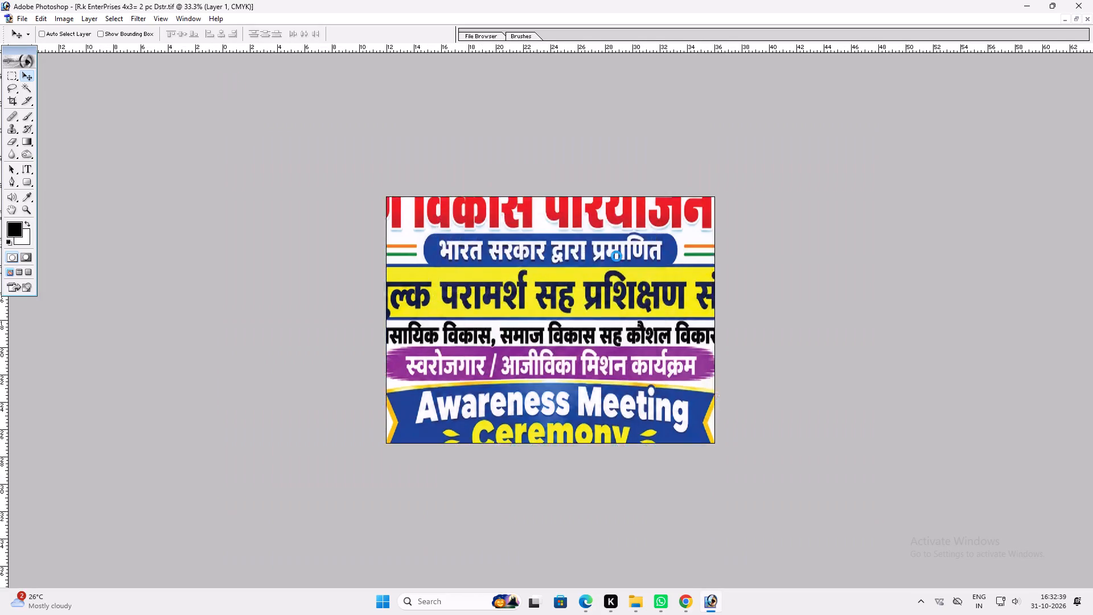
key("ctrl+t")
left_click_drag(688, 247, 717, 244, "shift")
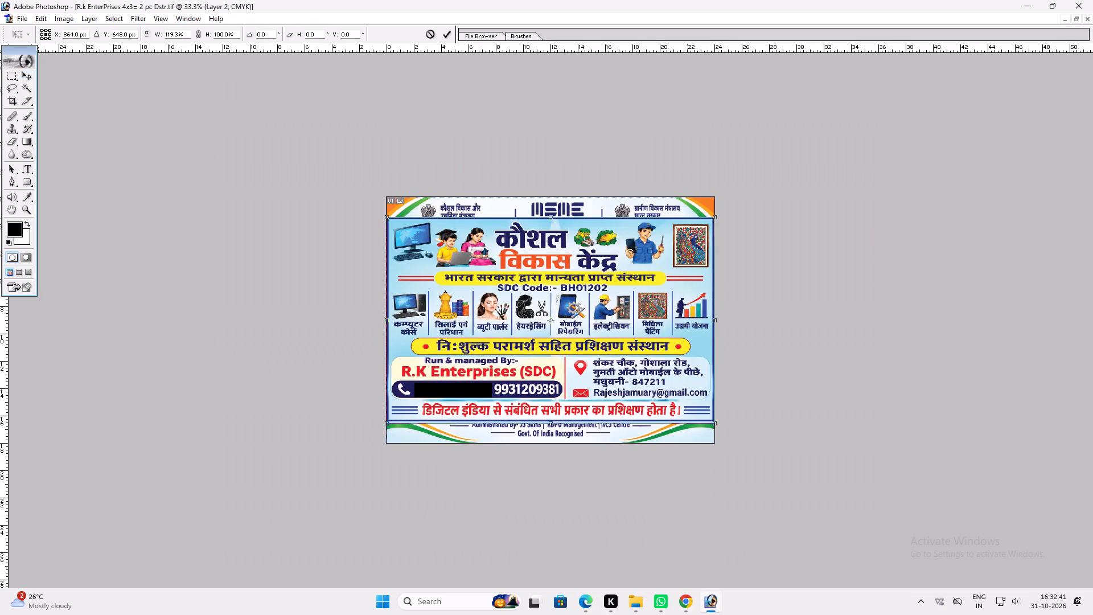
left_click_drag(684, 218, 682, 200, "alt+shift")
key("Return")
key("v")
Save the banner as a layered TIFF named "R.k EnterPrises 2x1.5= 6 pc DStr" in the 31.10.2026 folder and close it.
key("ctrl+shift+s")
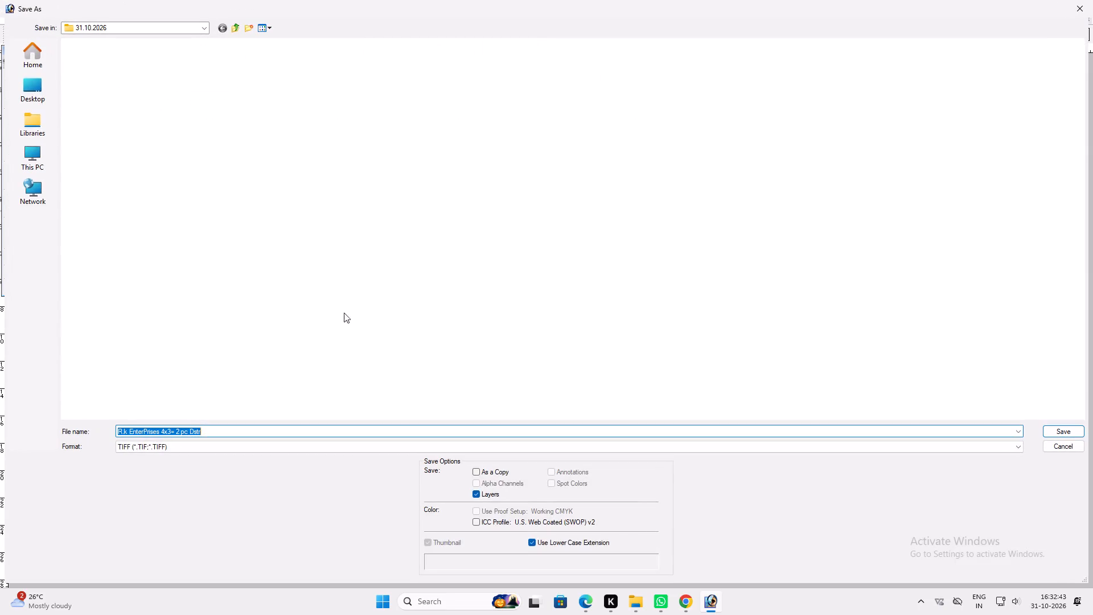
left_click_drag(204, 433, 165, 442)
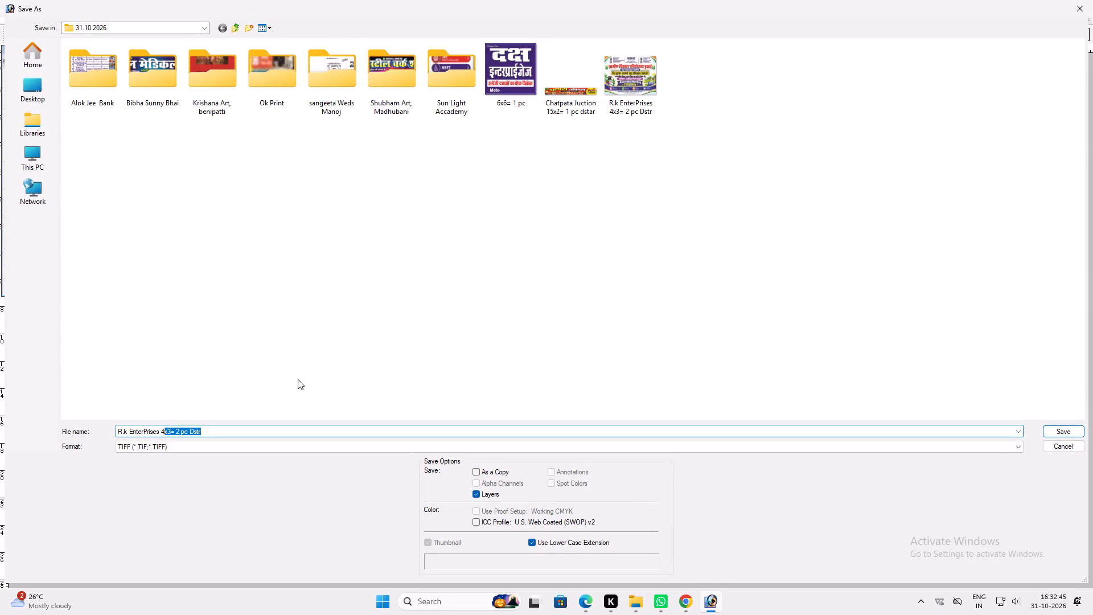
type("2x")
key("1")
type(".5")
key("BackSpace")
key("BackSpace")
key("BackSpace")
key("BackSpace")
key("BackSpace")
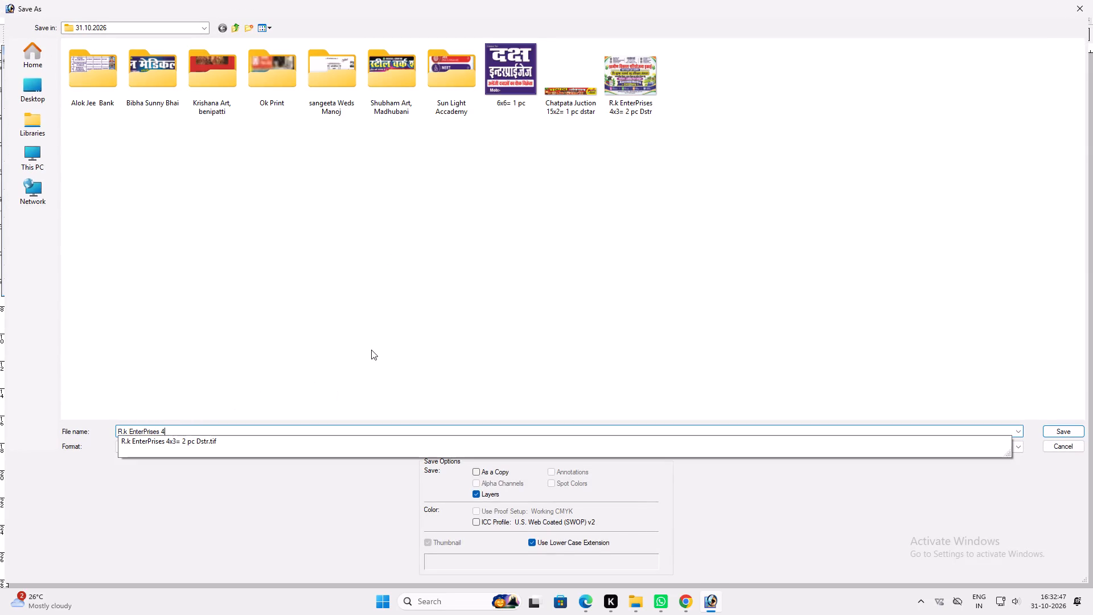
key("BackSpace")
type("2c1.5")
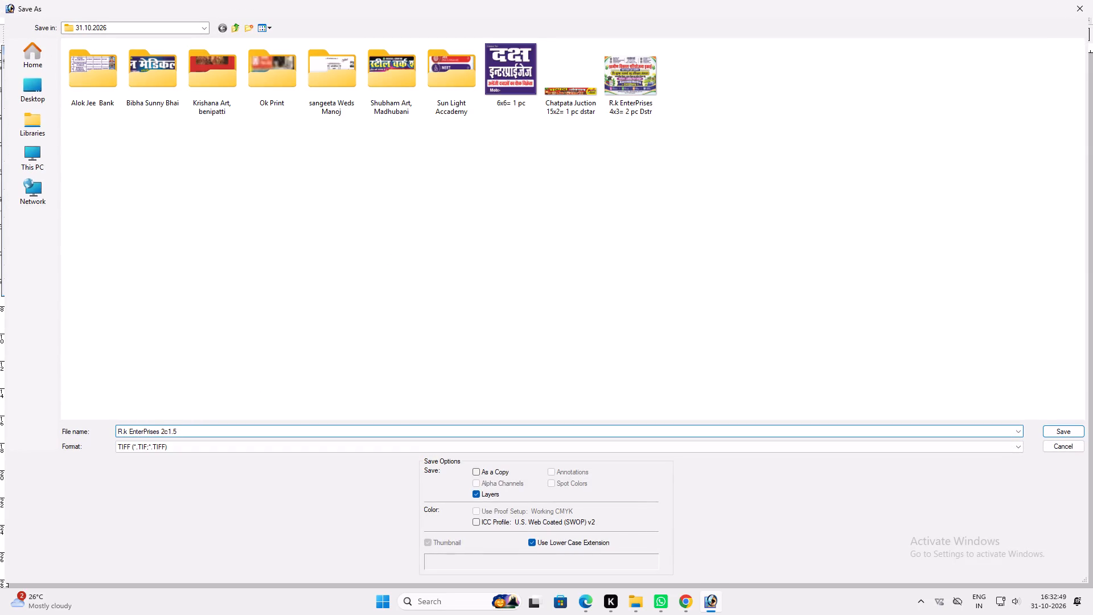
key("BackSpace")
key("BackSpace")
key("BackSpace")
key("BackSpace")
key("x")
type("1.5=")
key("space")
type("2")
key("space")
key("BackSpace")
key("BackSpace")
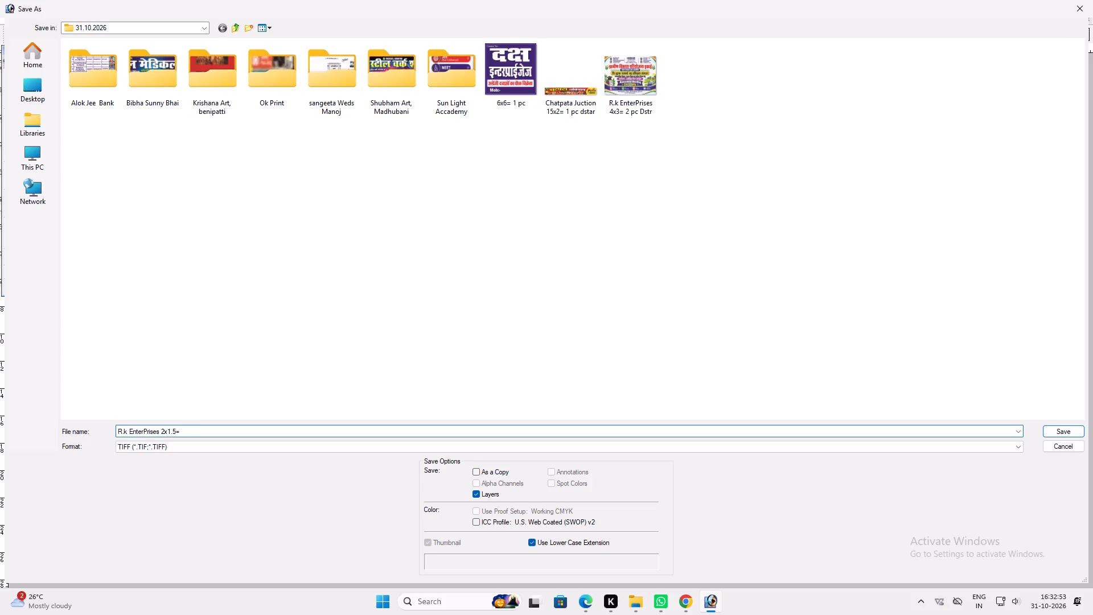
type("6 pc DStr")
key("space")
key("Return")
key("Return")
key("Return")
key("Return")
key("ctrl+w")
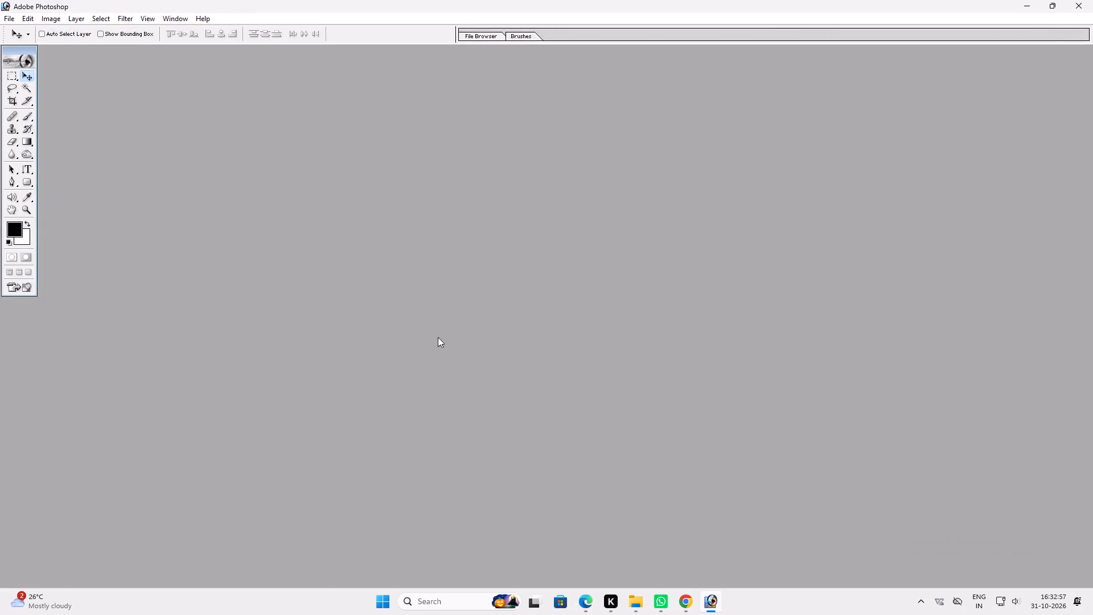
Bring up the file-opening dialog and copy the R.k EnterPrises 2x1.5 and 4x3 TIFF files from the 31.10.2026 folder.
double_click(455, 309)
left_click_drag(713, 187, 607, 71)
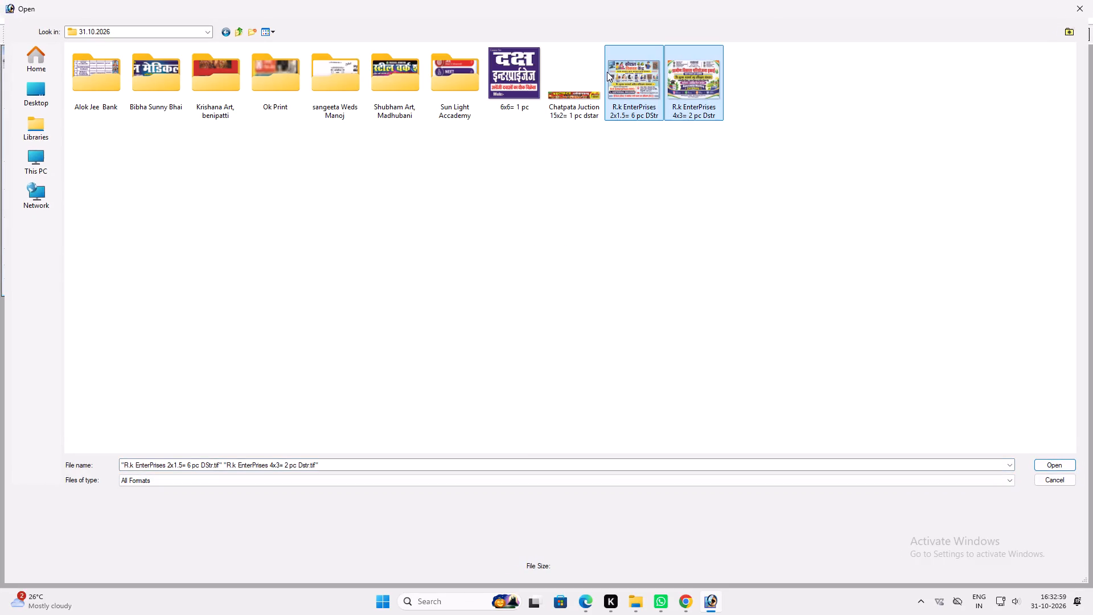
key("ctrl+c")
key("ctrl+c")
key("ctrl+c")
key("ctrl+c")
key("ctrl+c")
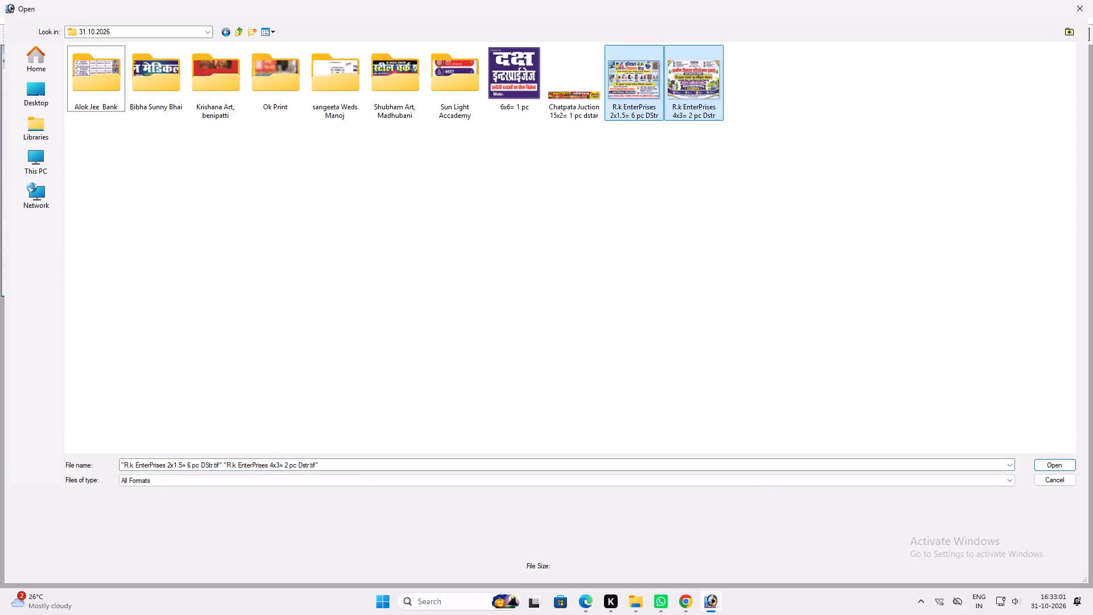
Open Calculator and compute 2 × 1.5 × 6, add 24, and multiply the sum by 15.
left_click(413, 598)
key("c")
key("a")
key("Return")
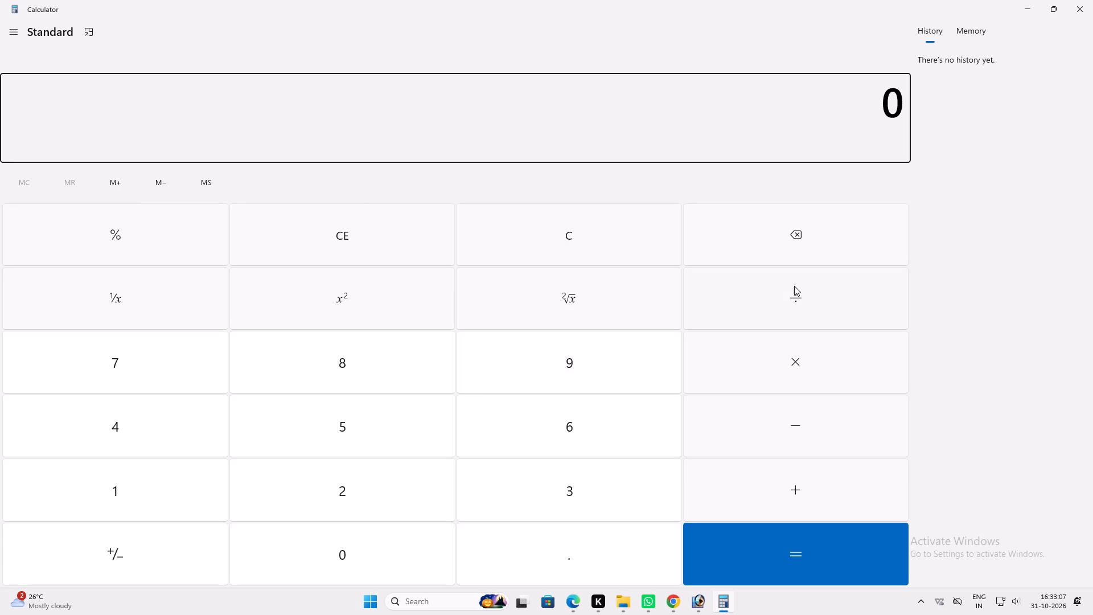
type("2*1.5")
key("Return")
type("*6")
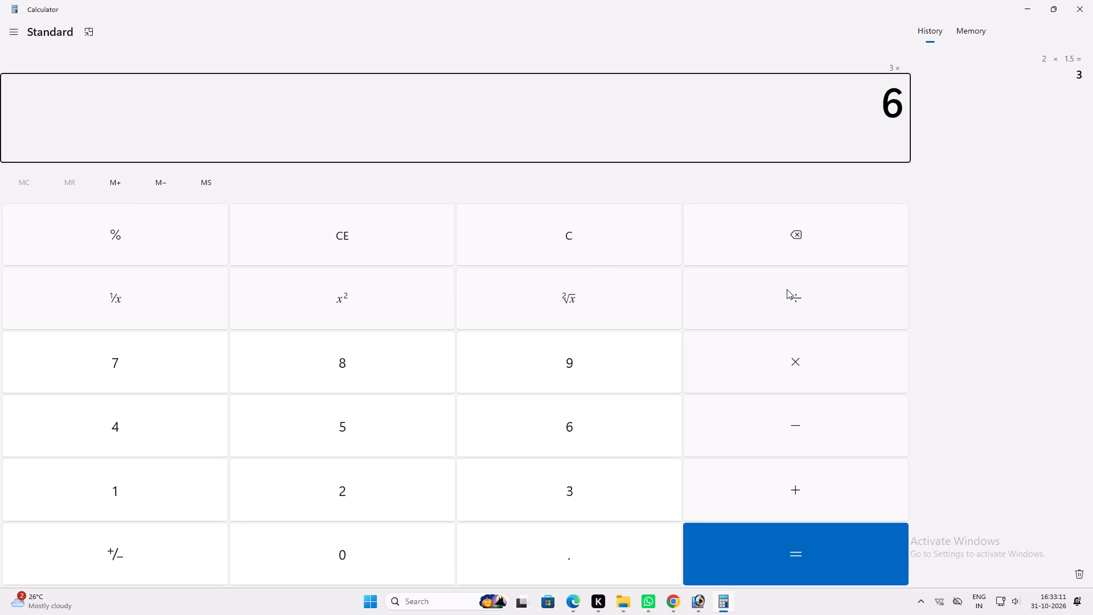
key("Return")
key("plus")
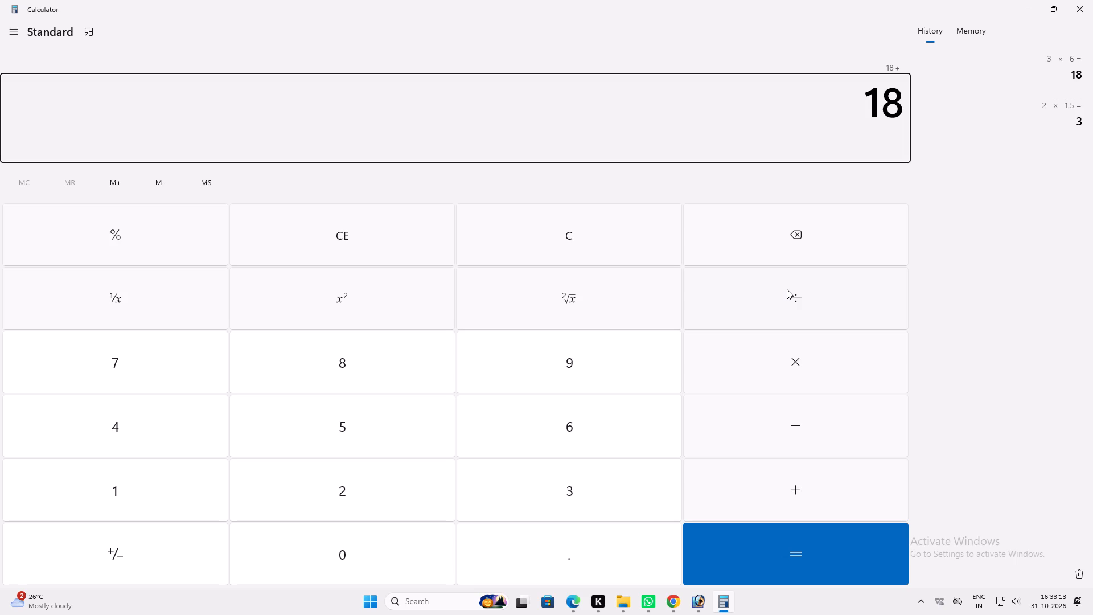
type("24")
key("Return")
type("*15")
key("Return")
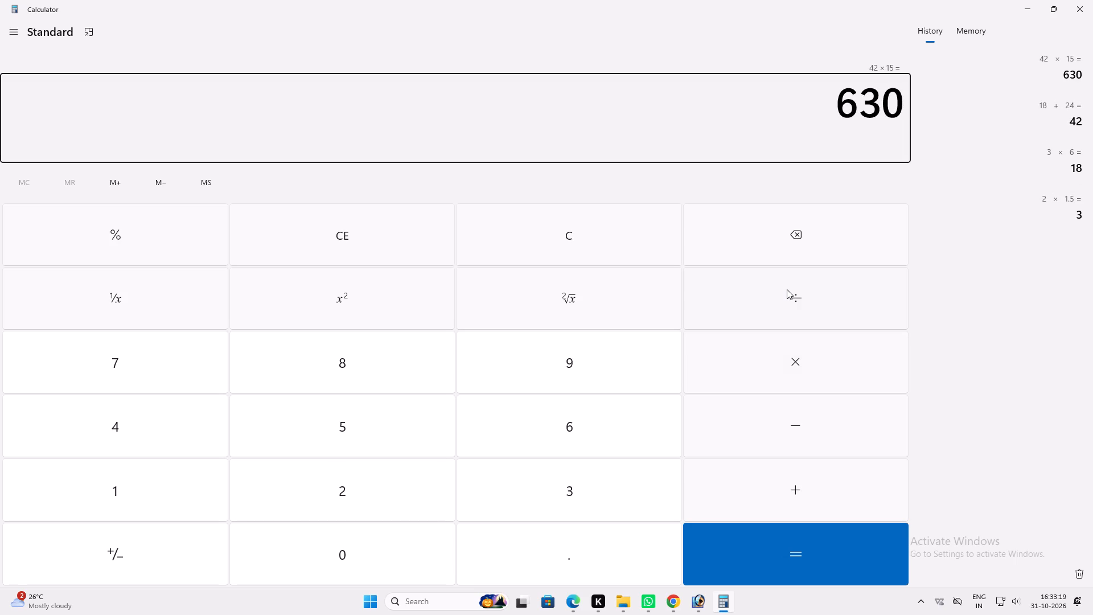
Return to Photoshop's file-opening dialog and copy the two R.k EnterPrises TIFF files into the FINAL PRINT folder.
left_click(689, 605)
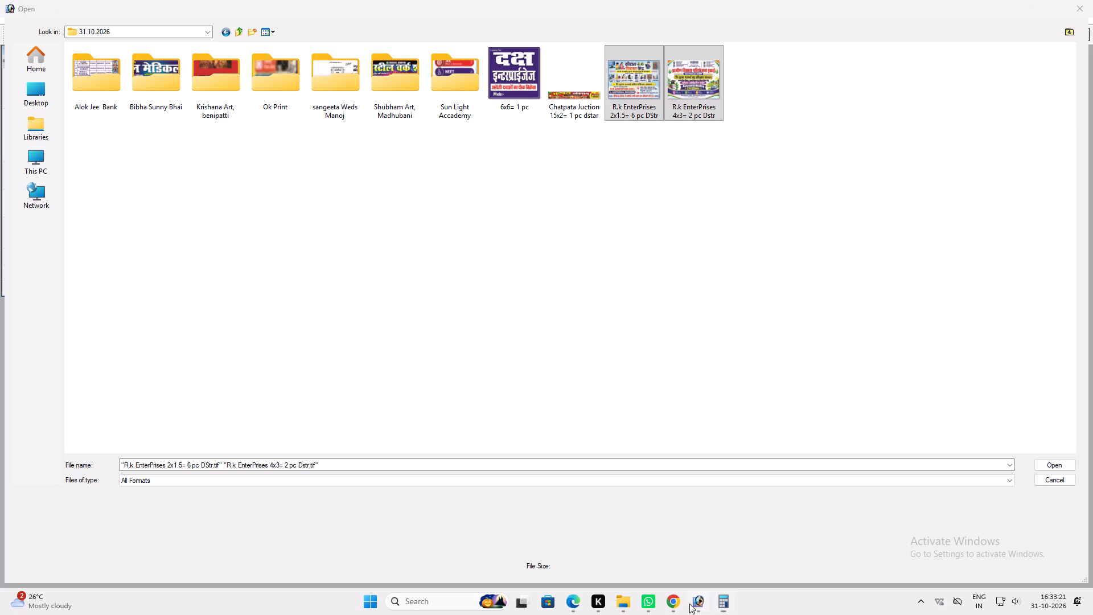
left_click_drag(747, 197, 623, 61)
key("ctrl+c")
key("ctrl+c")
key("ctrl+c")
key("ctrl+c")
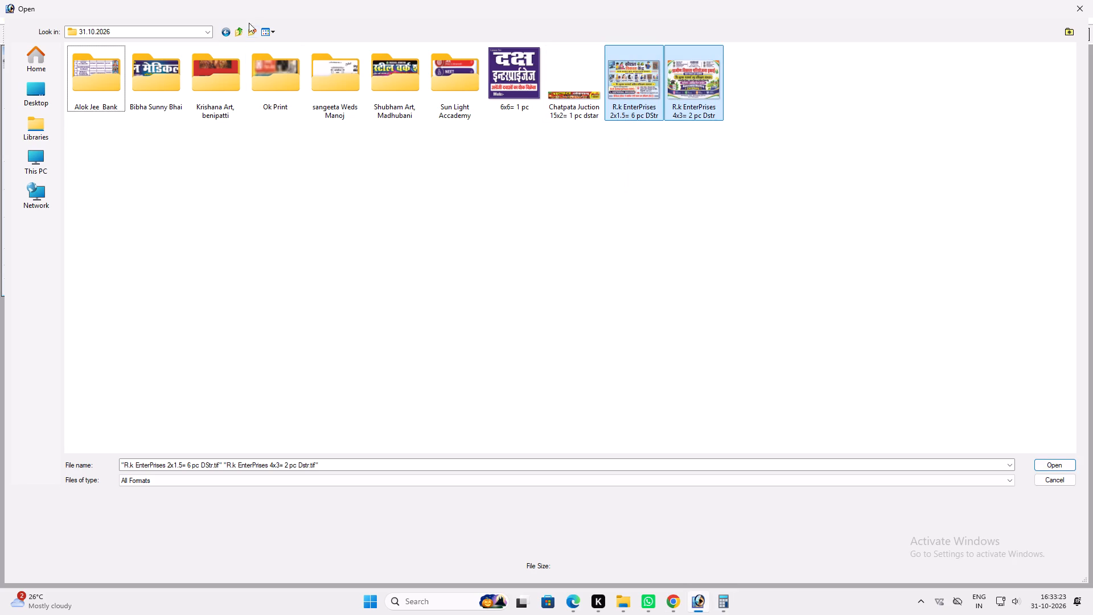
left_click(236, 29)
double_click(928, 149)
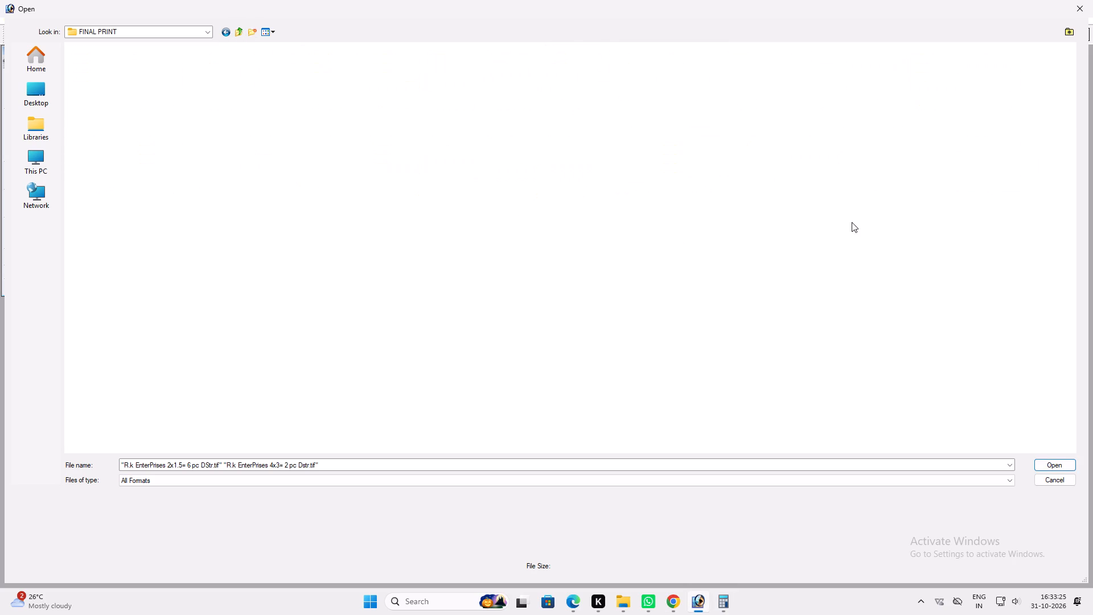
left_click(852, 222)
key("ctrl+v")
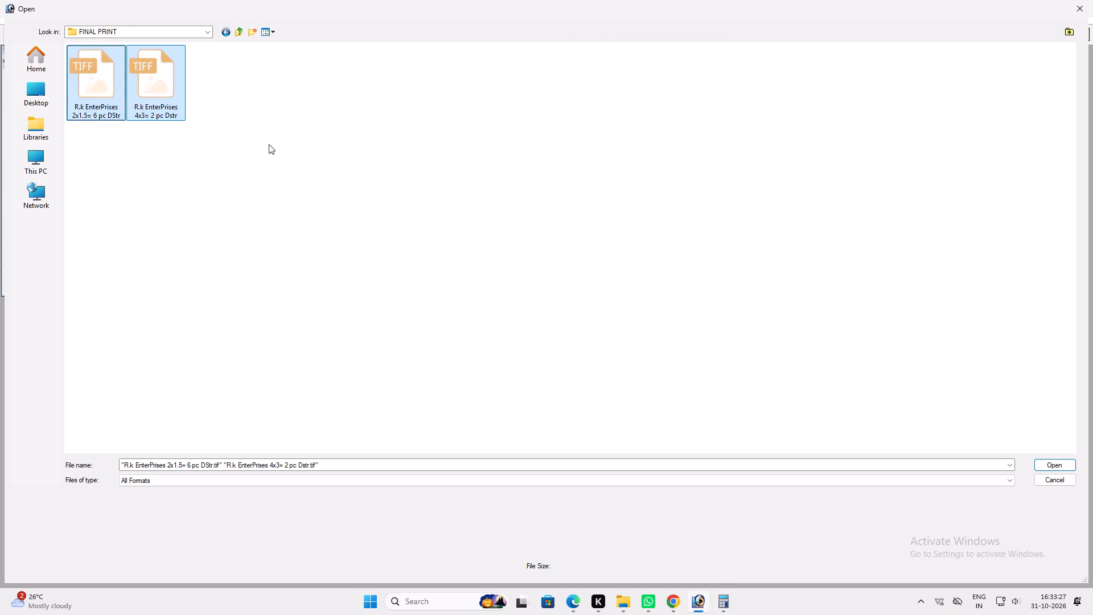
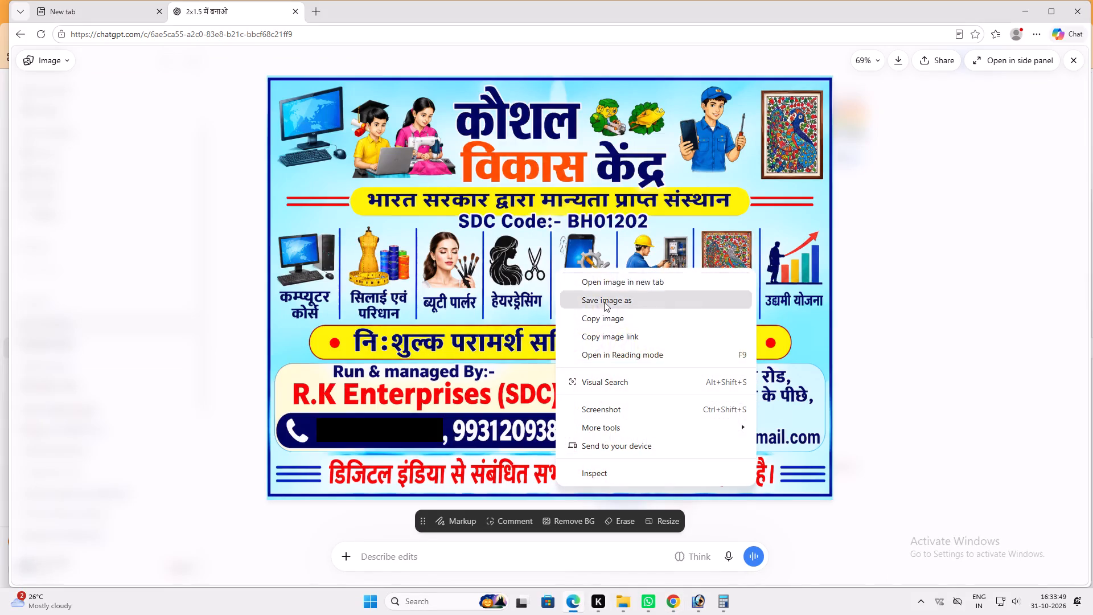
Copy the कौशल विकास केंद्र banner image from the browser and switch to Photoshop.
left_click(621, 319)
left_click(689, 609)
Create a new CMYK document 48 inches wide and 36 inches high.
key("ctrl+n")
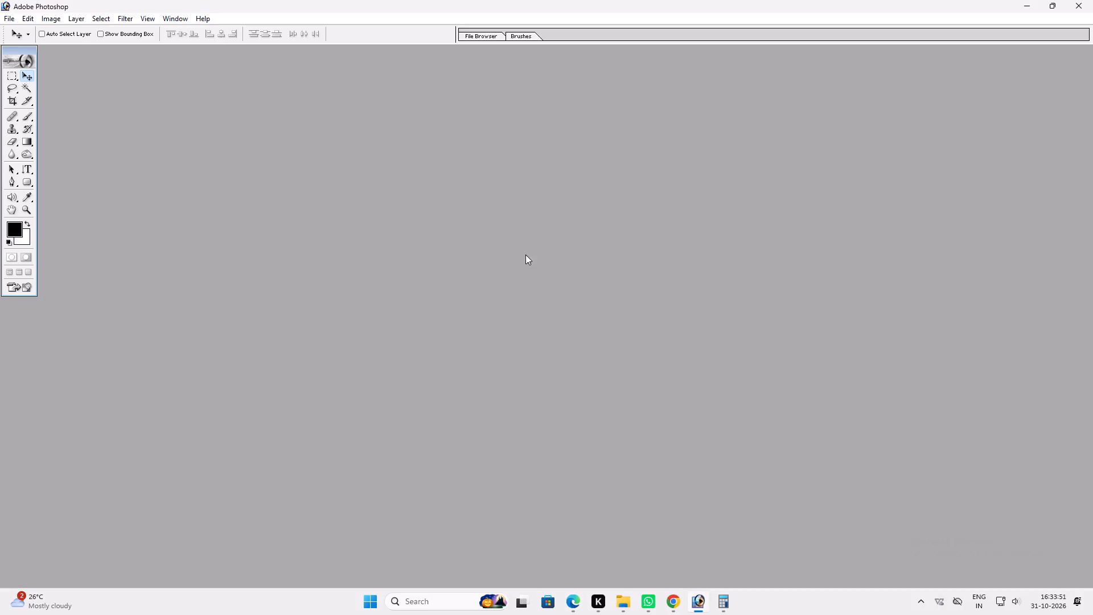
key("Tab")
key("Tab")
type("48")
key("Tab")
key("Down")
key("Tab")
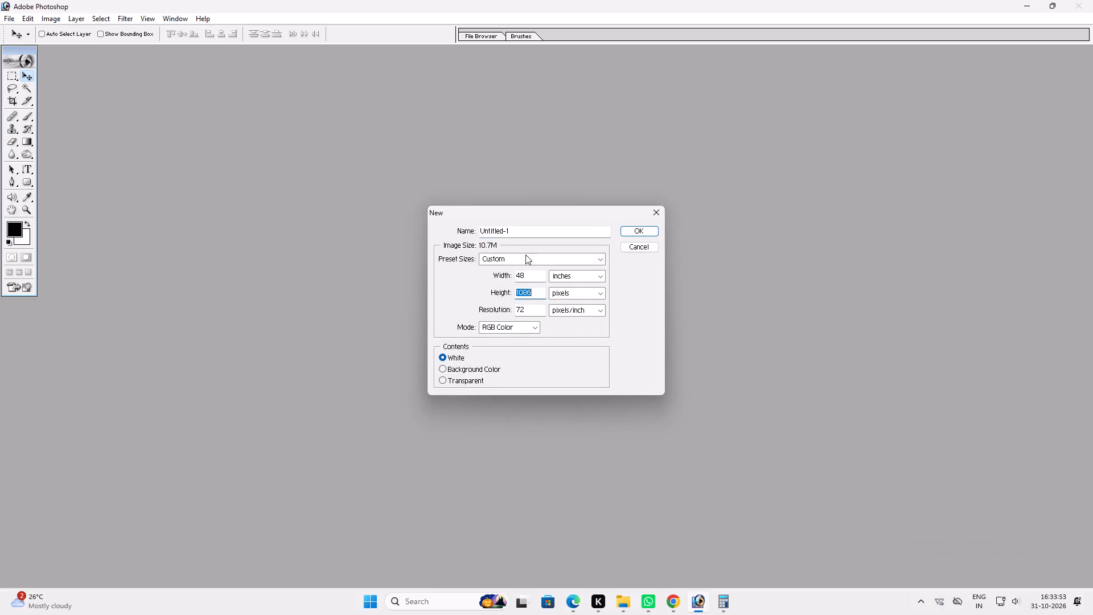
type("36")
key("Tab")
key("Down")
key("Tab")
key("Tab")
key("Tab")
key("Right")
key("Return")
Paste the copied banner and scale it proportionally to about 238% so it fills the canvas.
key("ctrl+v")
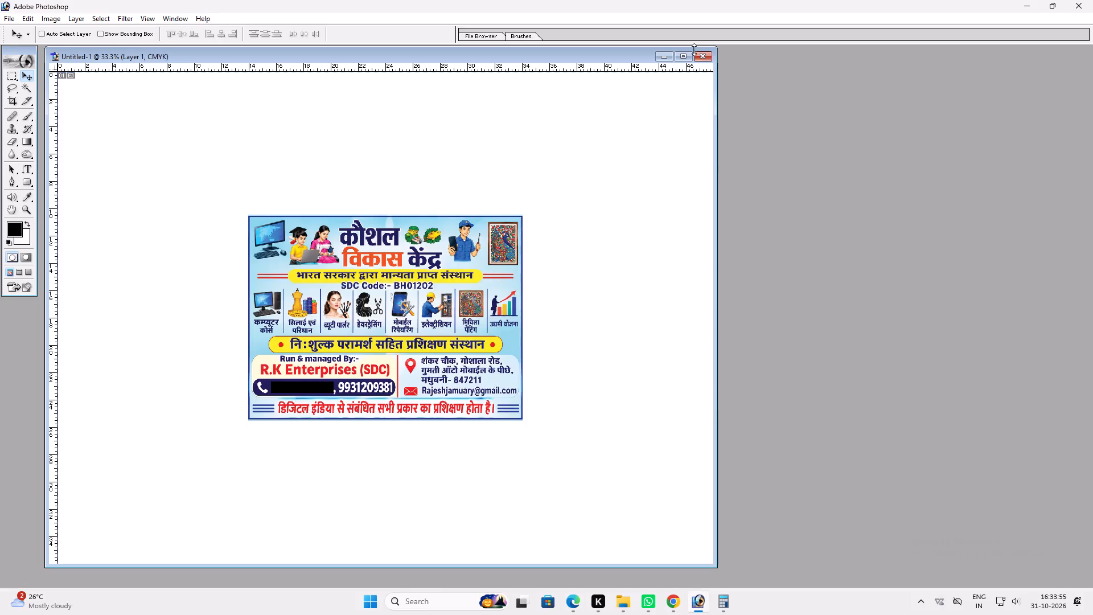
left_click(690, 58, "ctrl")
key("ctrl+t")
left_click_drag(692, 220, 884, 110, "alt+shift")
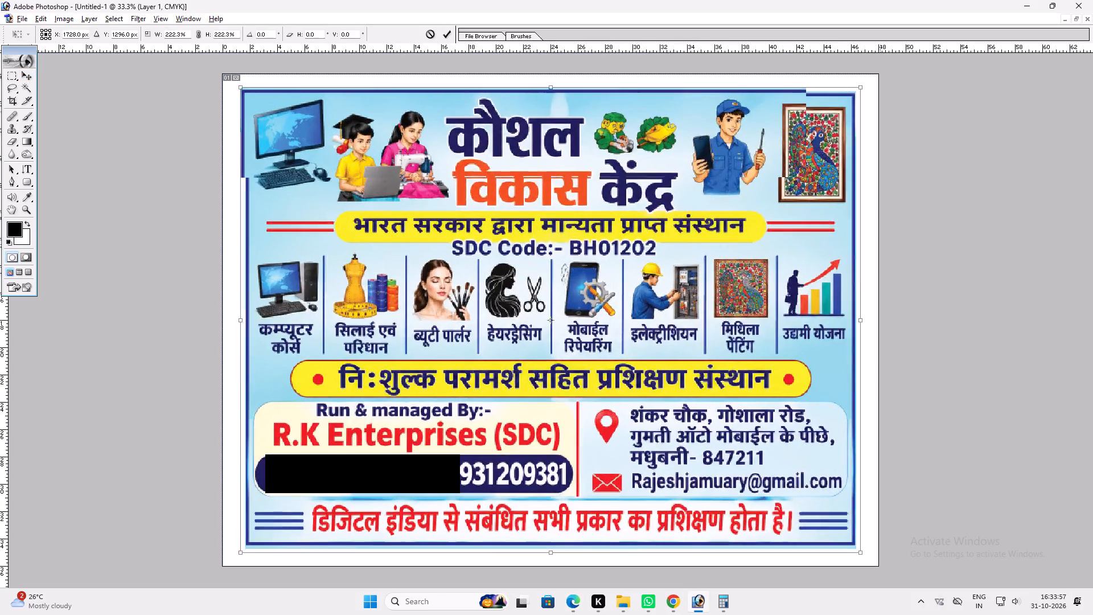
left_click_drag(884, 110, 892, 93, "alt+shift")
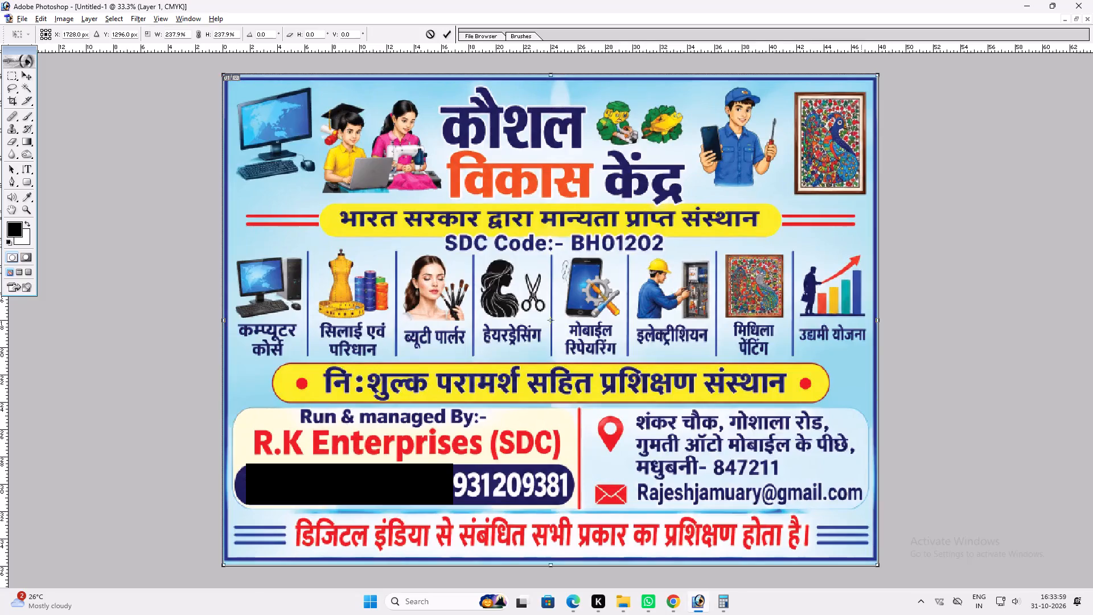
key("Return")
Save the banner as a layered TIFF named "4x3= 1 pc DStr" in the FINAL PRINT folder and close it.
key("ctrl+shift+s")
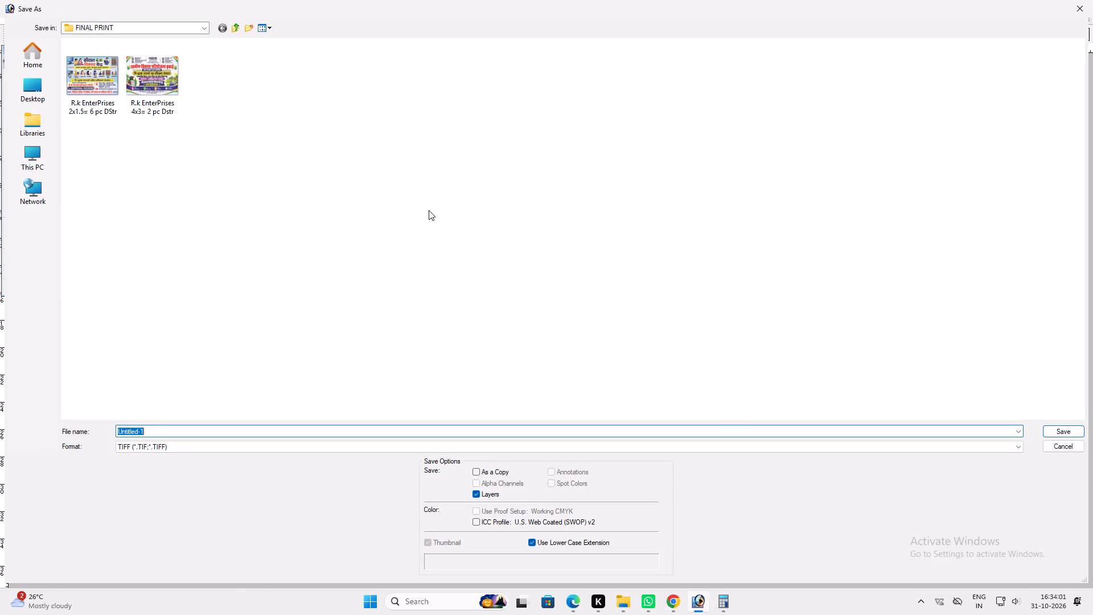
type("4x3= 1 pc DStr")
key("space")
key("Return")
key("Return")
key("Return")
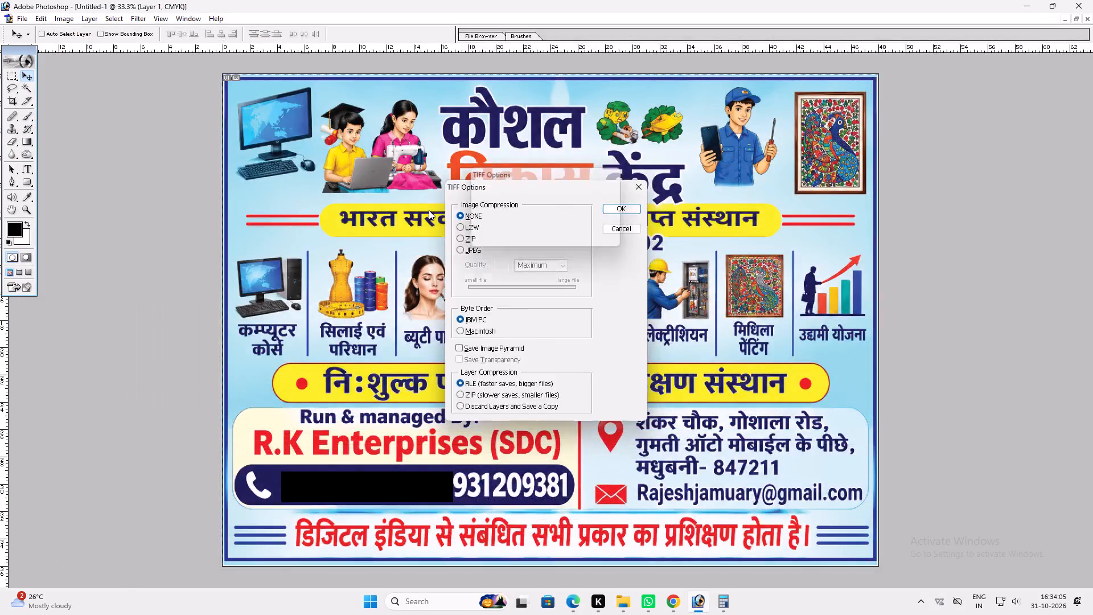
key("ctrl+w")
Reopen the "4x3= 1 pc DStr" TIFF from FINAL PRINT to check it, and close it.
double_click(429, 210)
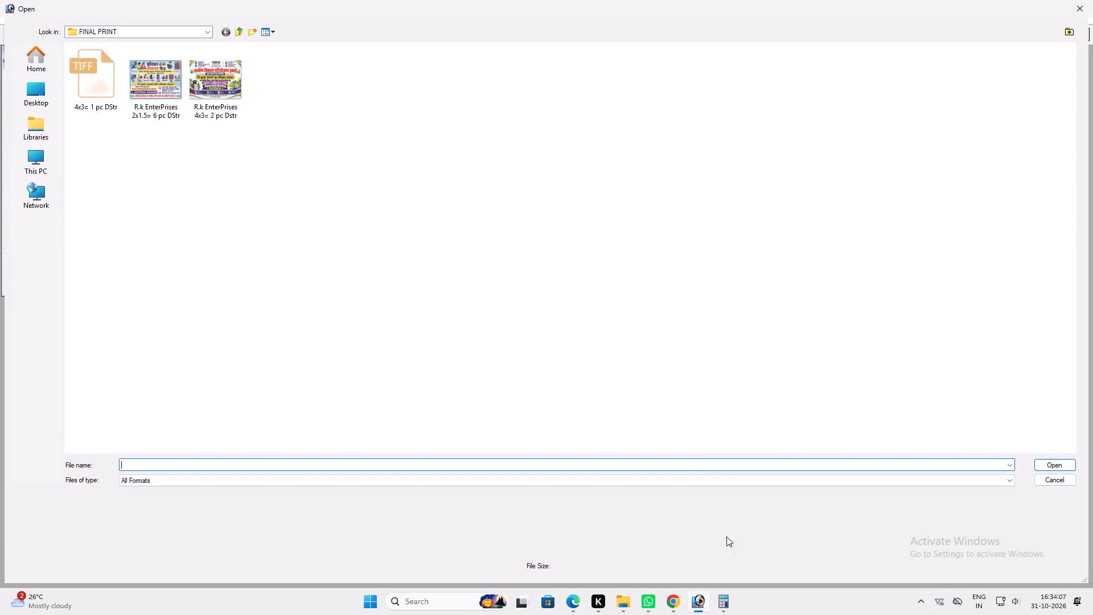
left_click(106, 88)
key("Return")
key("space")
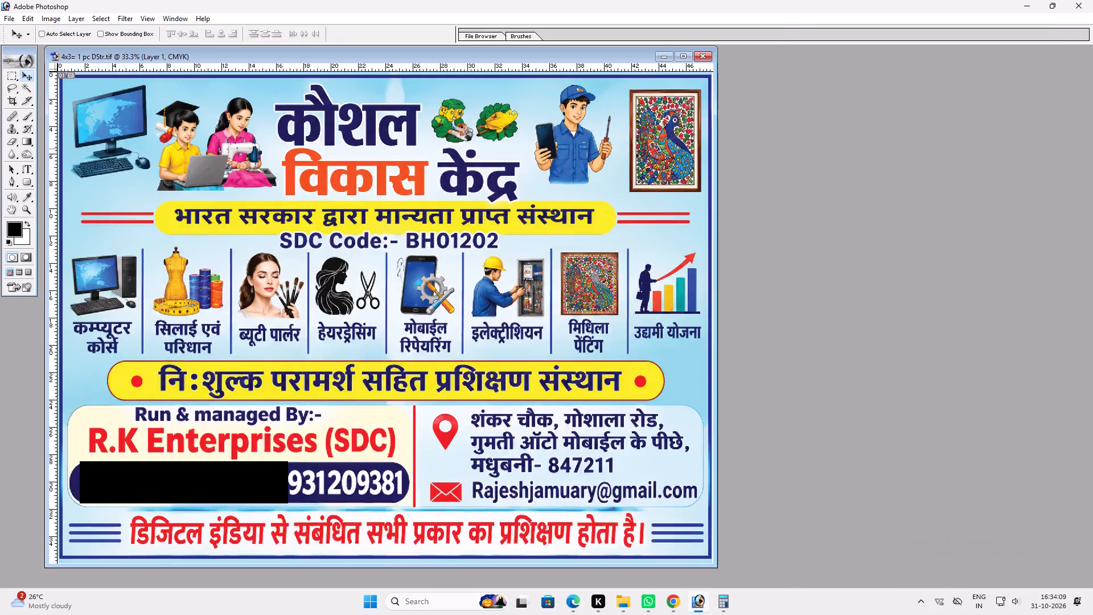
key("ctrl+w")
In the file-opening dialog, copy the "4x3= 1 pc DStr" TIFF from FINAL PRINT into the 31.10.2026 folder.
double_click(455, 227, "ctrl")
left_click(240, 35)
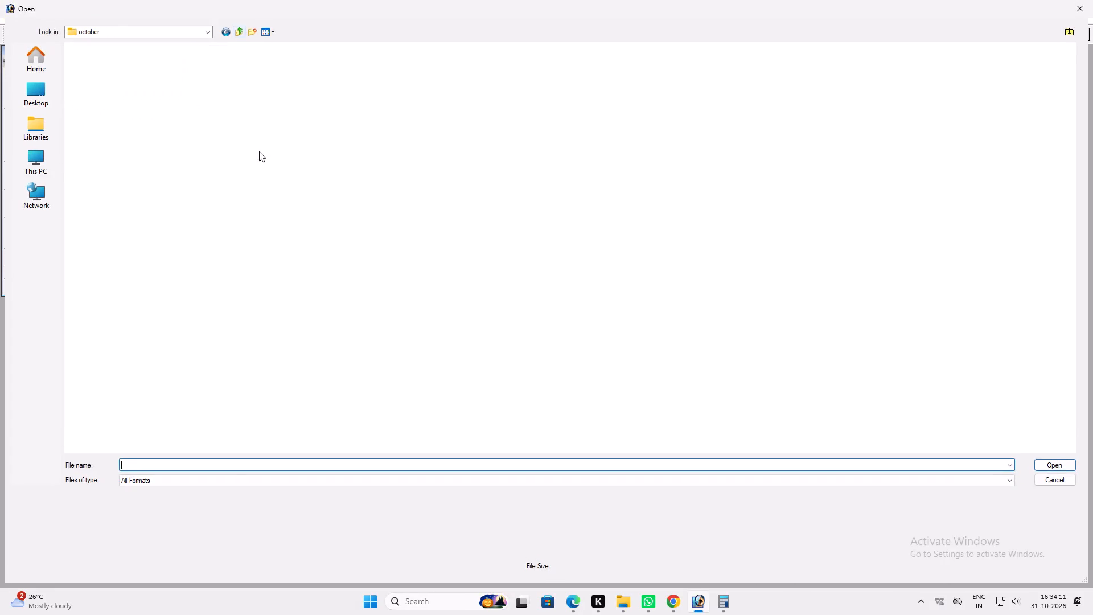
double_click(938, 173)
left_click(324, 166)
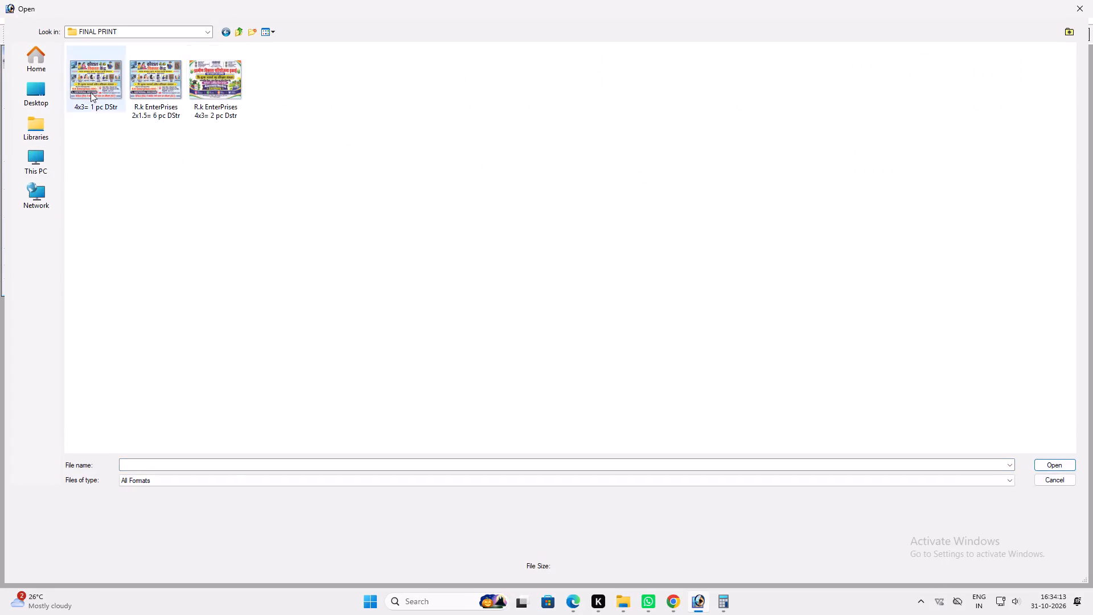
left_click(91, 92)
key("ctrl+c")
key("ctrl+c")
key("ctrl+c")
key("ctrl+c")
key("ctrl+c")
key("ctrl+c")
key("ctrl+c")
left_click(239, 30)
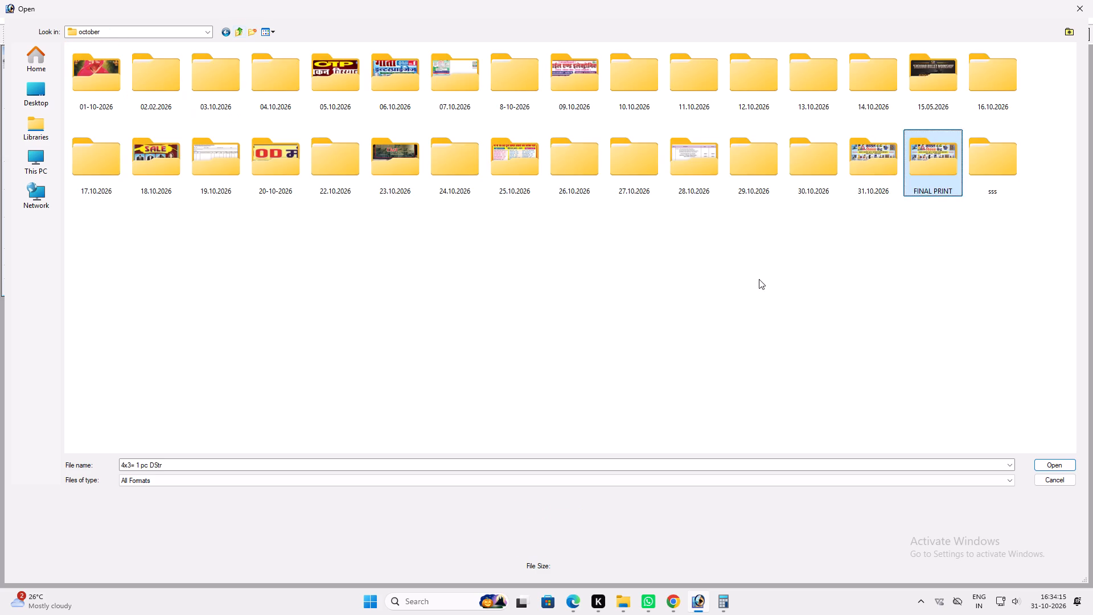
left_click(759, 279)
double_click(865, 160)
left_click_drag(590, 250, 583, 254)
key("ctrl+v")
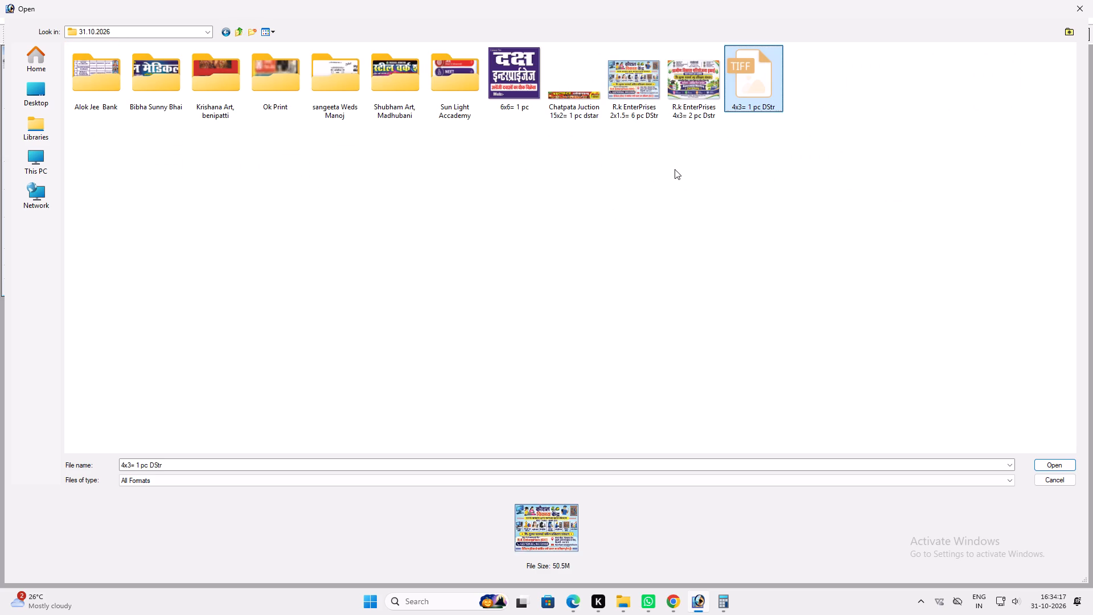
Move the two R.k EnterPrises TIFFs and "4x3= 1 pc DStr" into the Ok Print folder, without overwriting any existing file.
left_click(809, 209)
left_click_drag(810, 210, 624, 96)
left_click_drag(795, 168, 635, 61)
left_click_drag(630, 60, 282, 96)
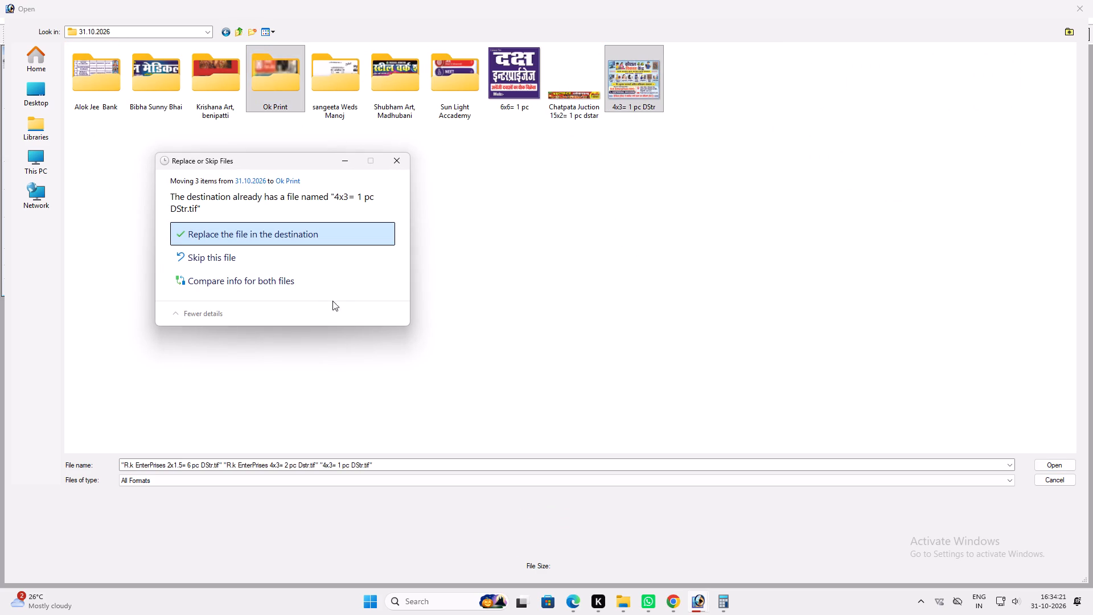
left_click(393, 161)
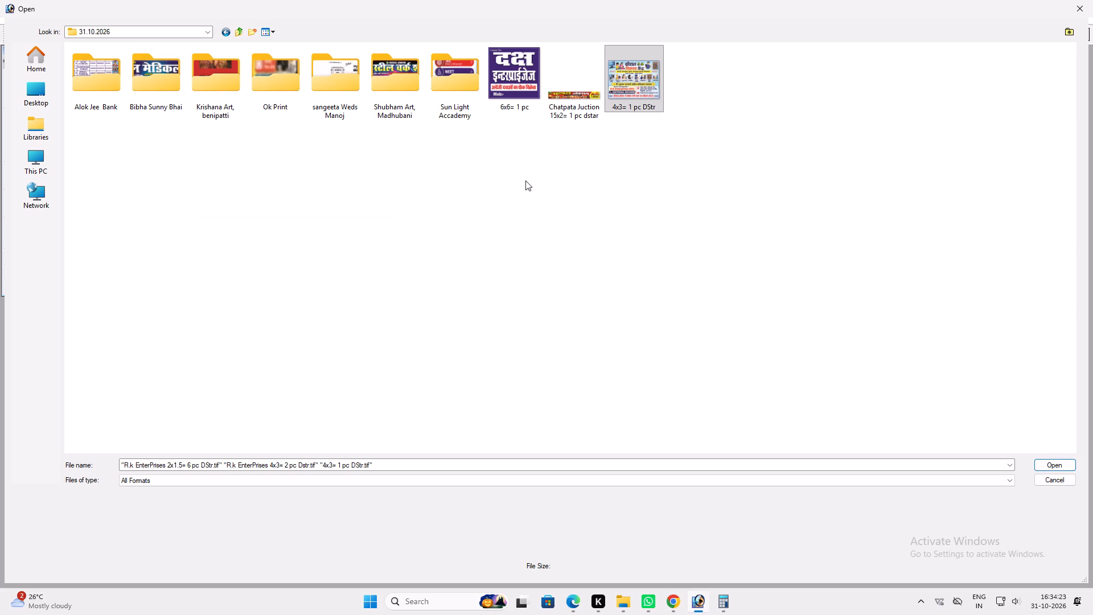
Rename the "4x3= 1 pc DStr" file in the 31.10.2026 folder as "4x3= 1 pc DStrfff".
left_click(630, 87)
left_click(630, 88)
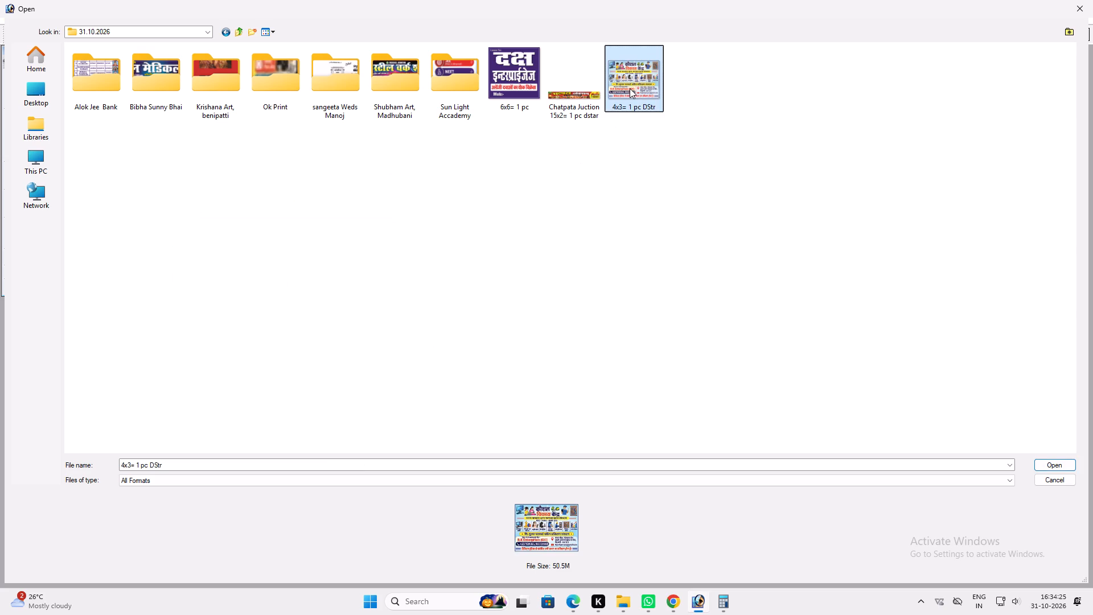
key("F2")
left_click(655, 106)
type("ff")
key("f")
left_click(673, 160)
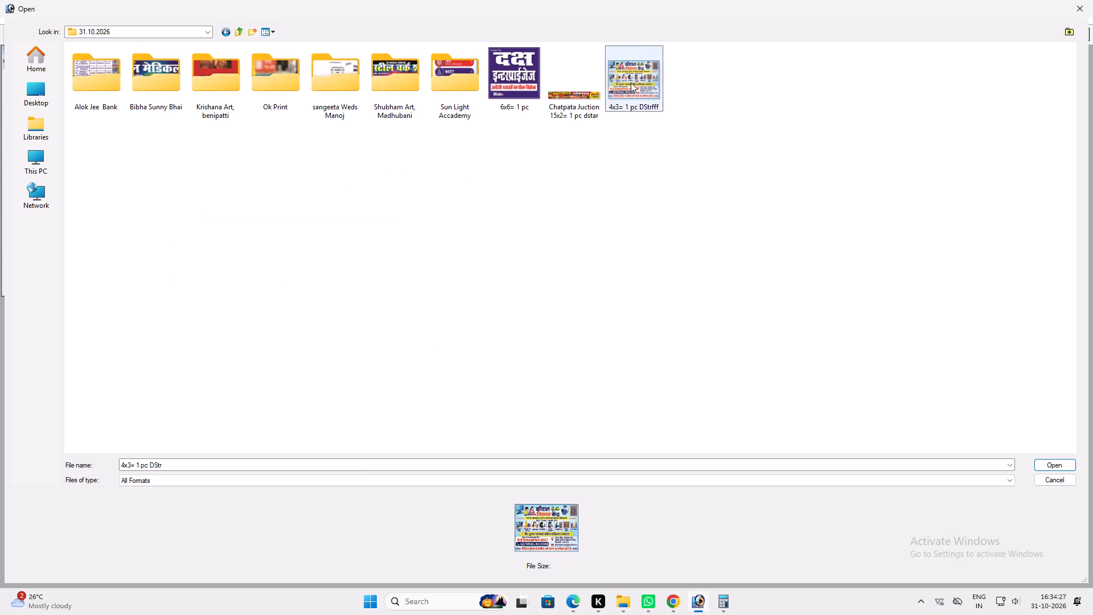
Move the "4x3= 1 pc DStrfff" file from the 31.10.2026 folder into the Ok Print folder.
left_click_drag(631, 83, 285, 96)
left_click(640, 318)
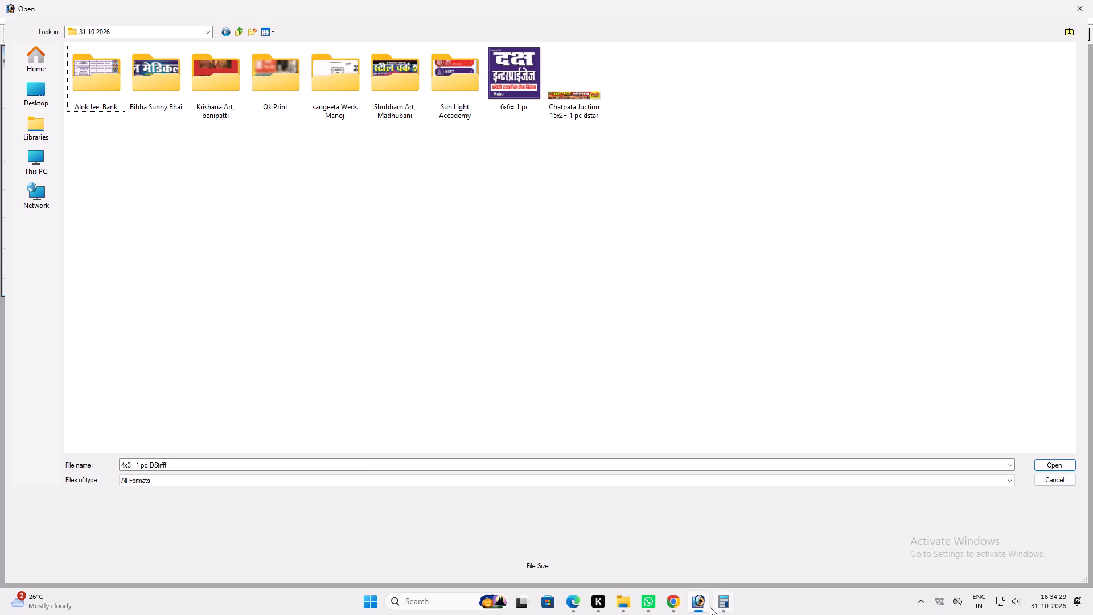
In Calculator, add 12 to 42, and multiply the resulting 54 by 15.
left_click(726, 597)
key("Return")
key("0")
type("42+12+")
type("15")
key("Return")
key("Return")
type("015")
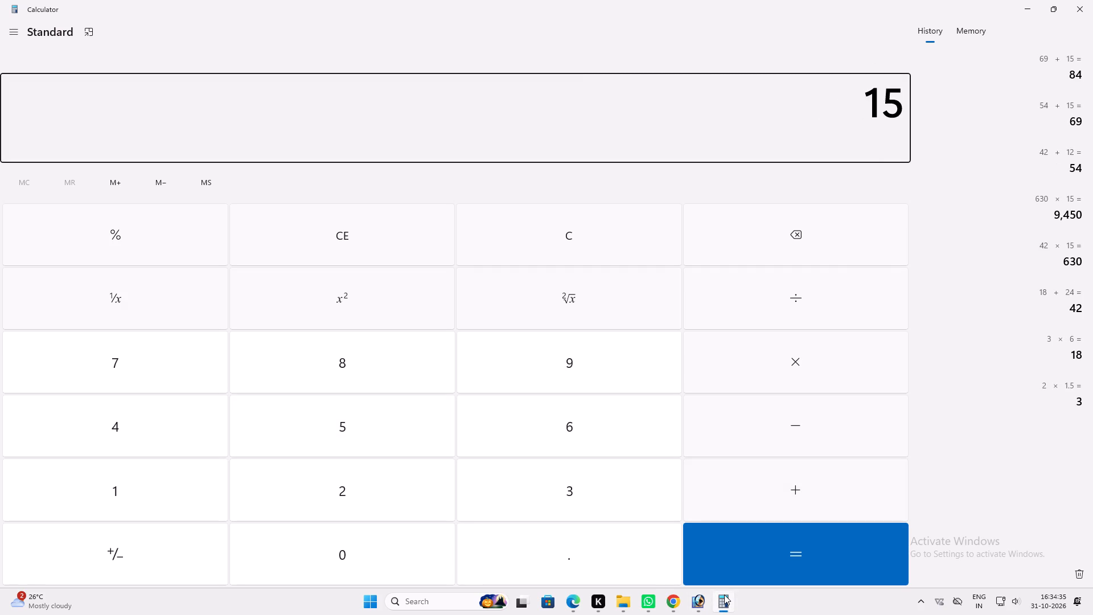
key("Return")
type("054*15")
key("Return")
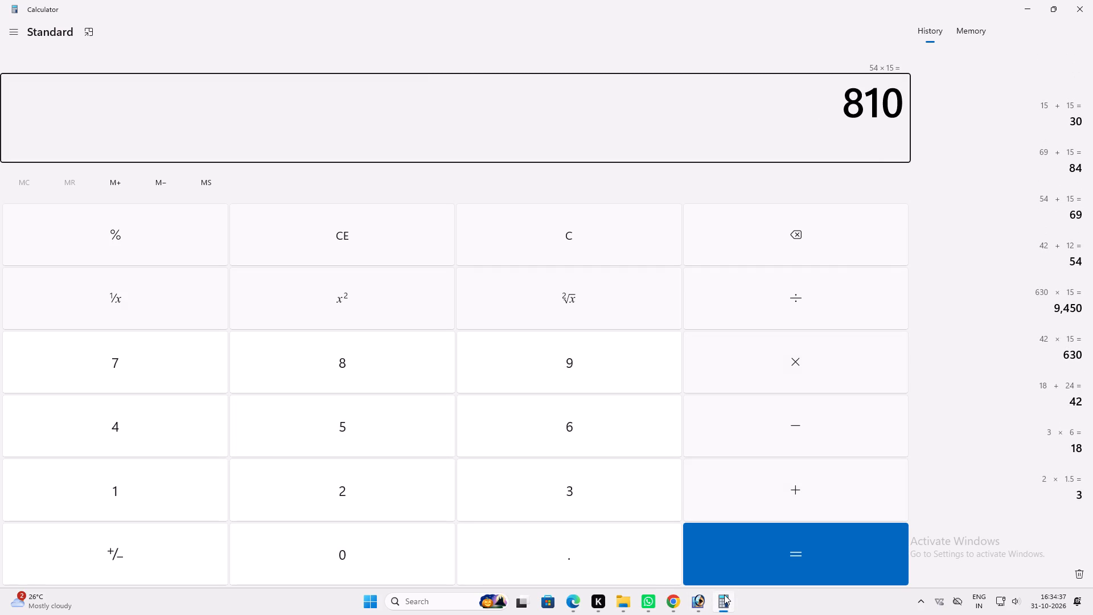
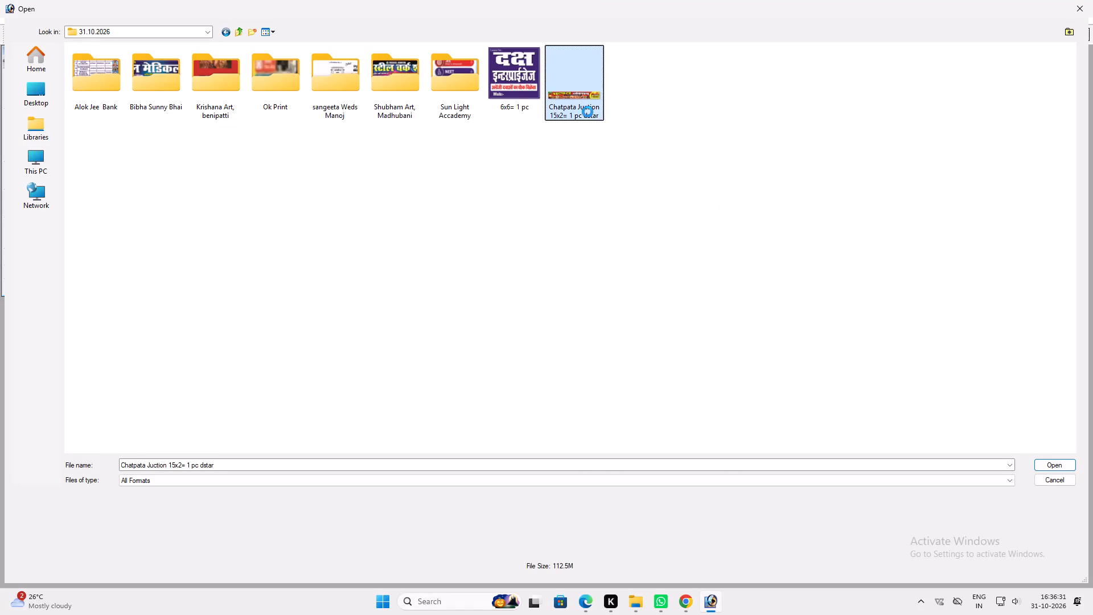
Move the "Chatpata Juction 15x2= 1 pc dstar" file from the 31.10.2026 folder into the Ok Print folder.
left_click_drag(579, 100, 270, 84)
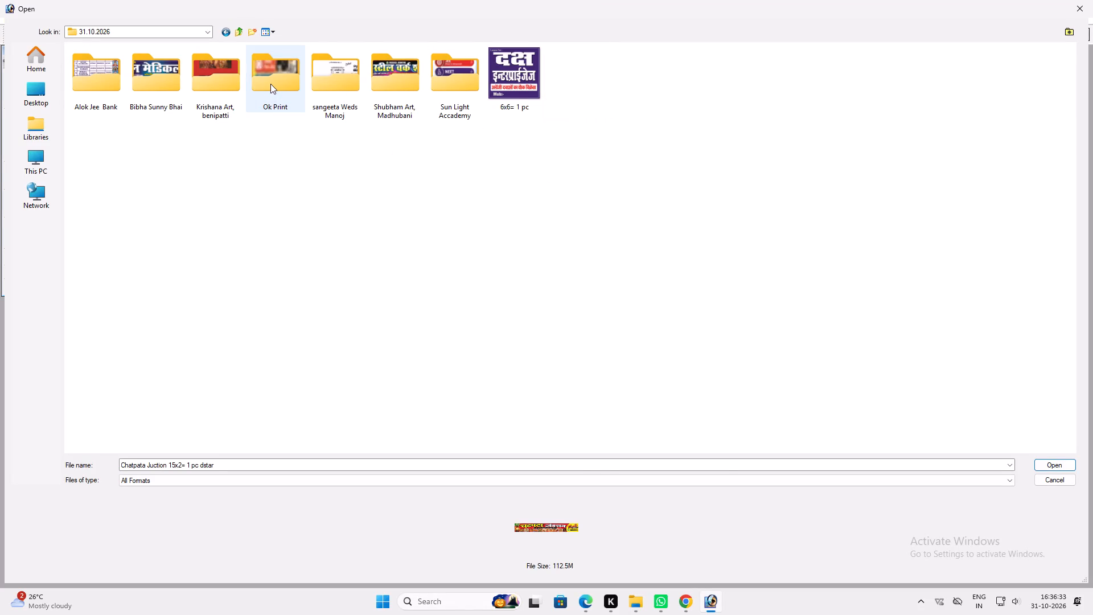
left_click(421, 175)
Open the "Shubham Art, Madhubani" folder and preview the "Guddu Jwelers 24x70= 1 pc Vinly" file.
left_click(391, 89)
left_click(441, 69)
left_click(397, 73)
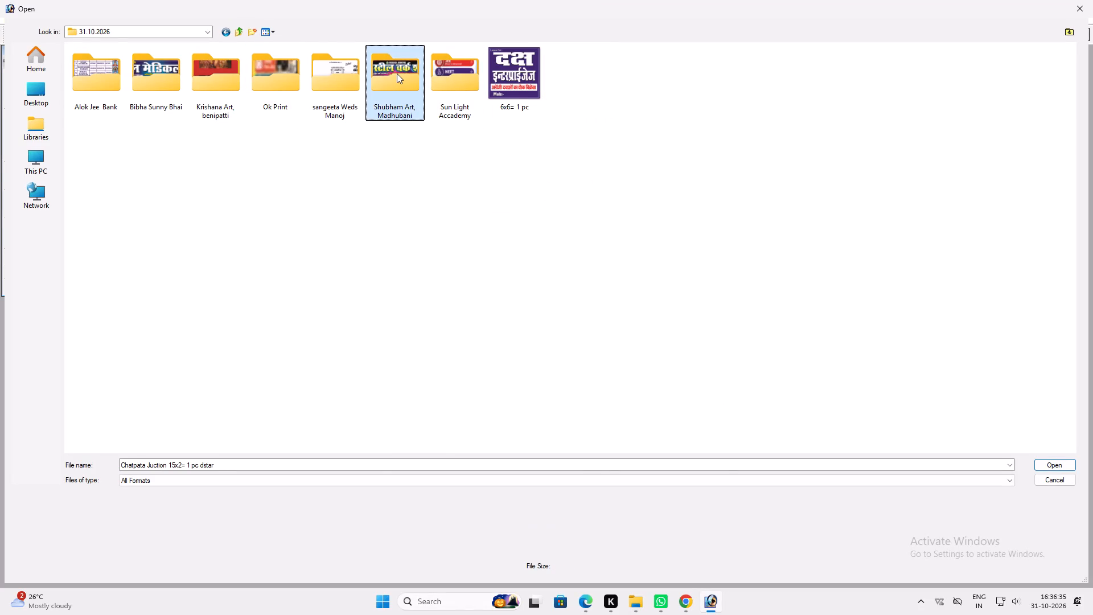
double_click(397, 73)
left_click(389, 190)
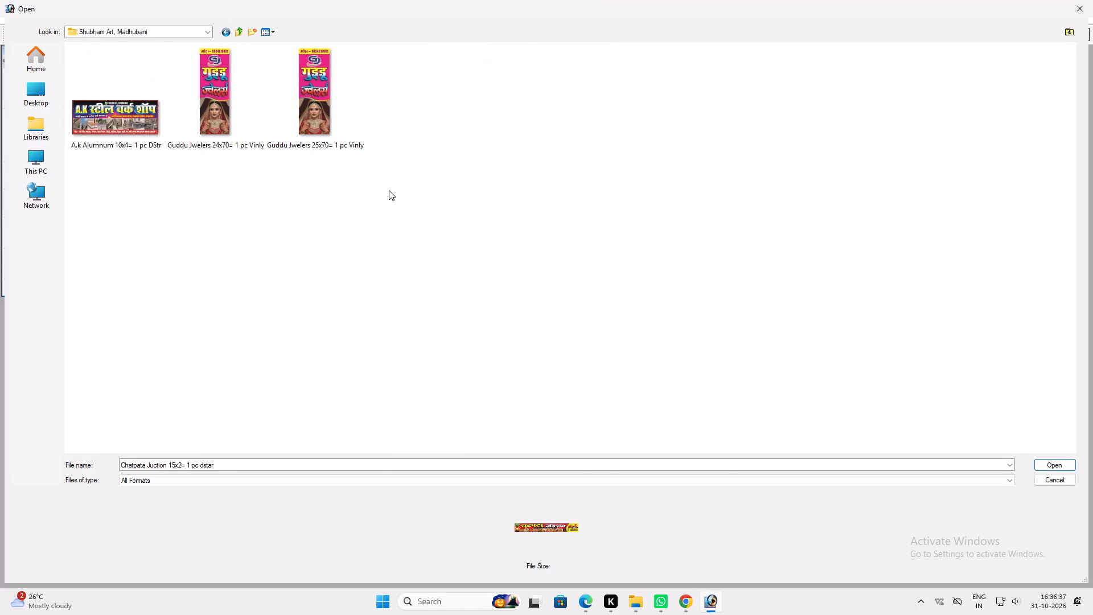
left_click(245, 113)
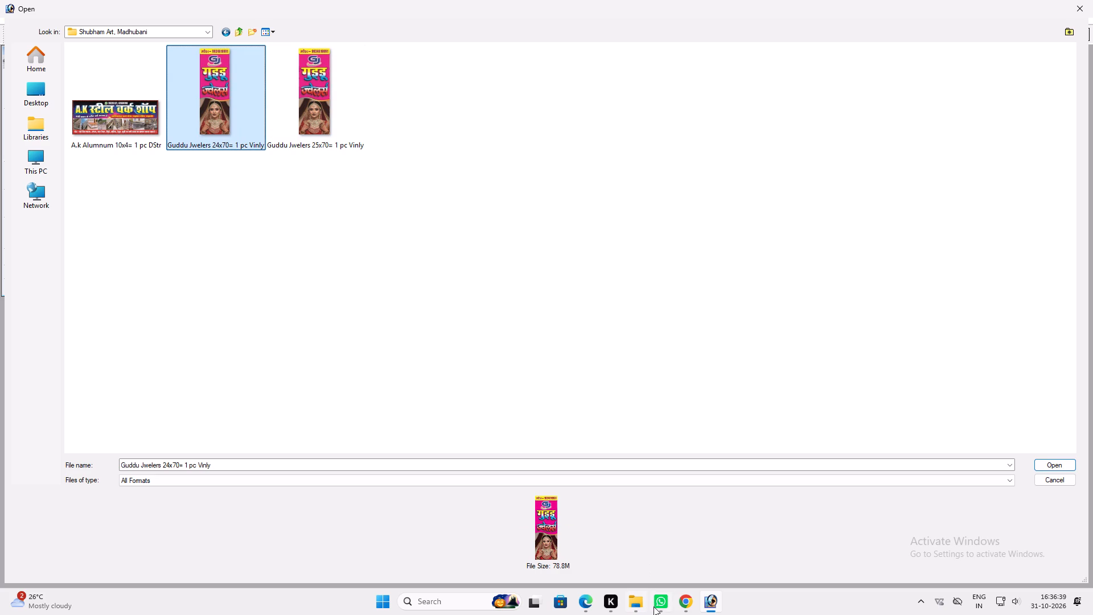